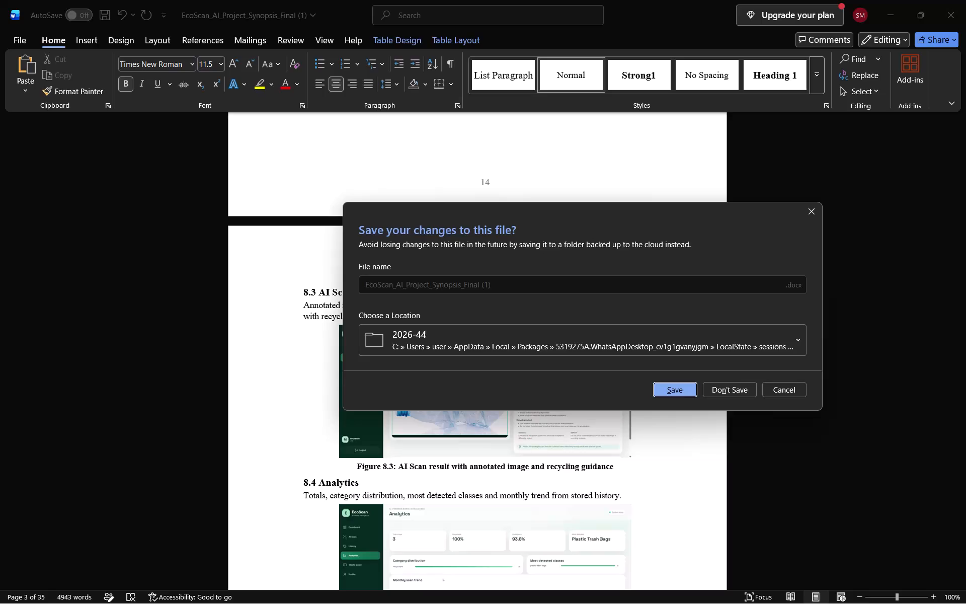
# Close the EcoScan_AI_Project_Synopsis_Final (1) and EcoScan_AI_Project_Synopsis_Final documents without saving their changes.
pyautogui.click(795, 386)
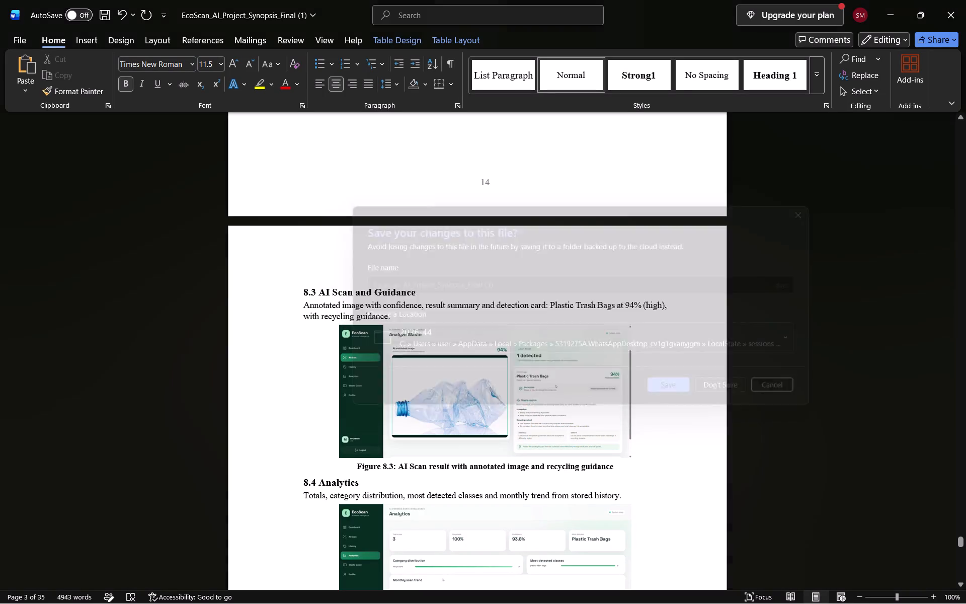
pyautogui.hscroll(6, 618, 249)
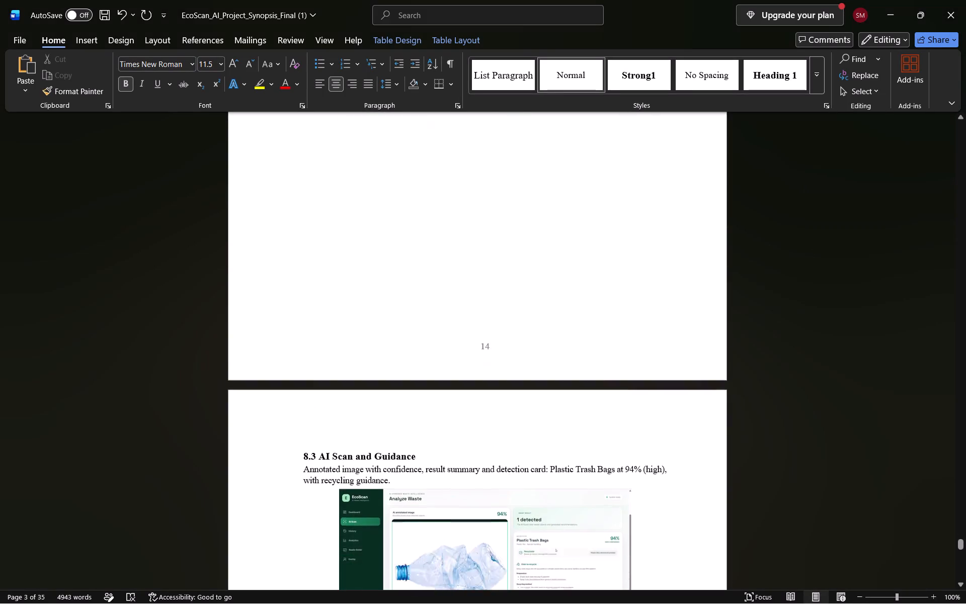
pyautogui.hscroll(1, 618, 249)
pyautogui.click(965, 1)
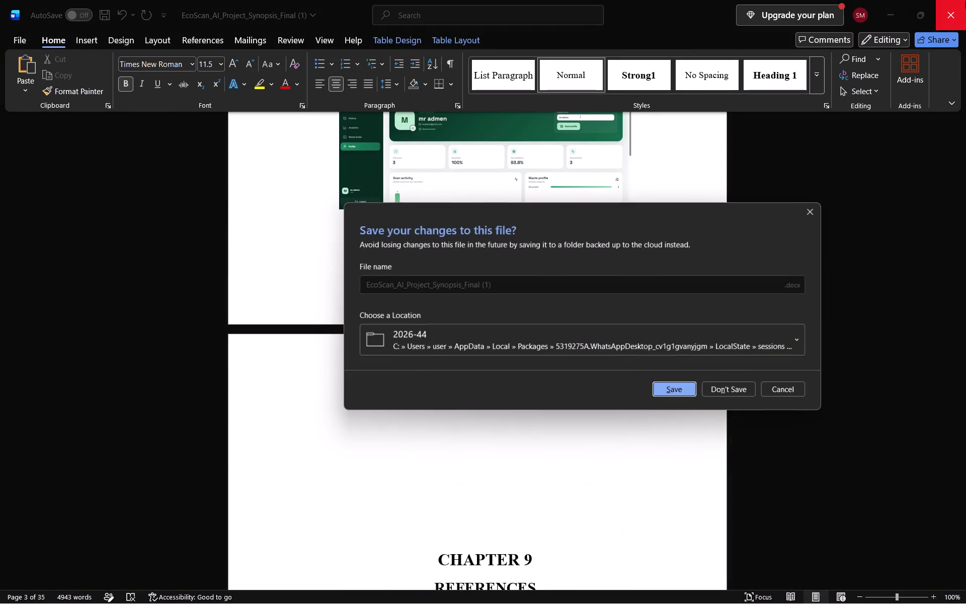
pyautogui.click(716, 388)
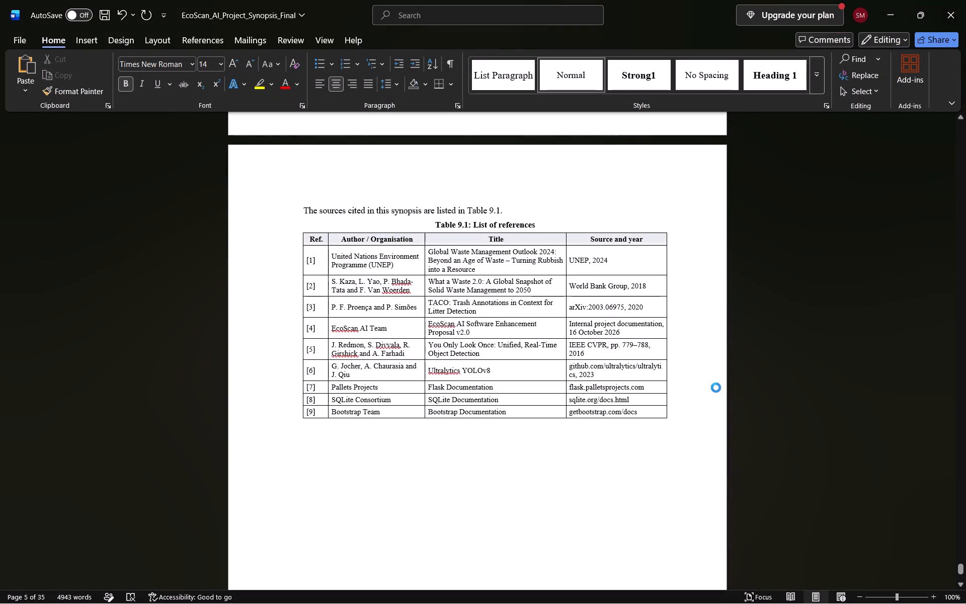
pyautogui.click(965, 0)
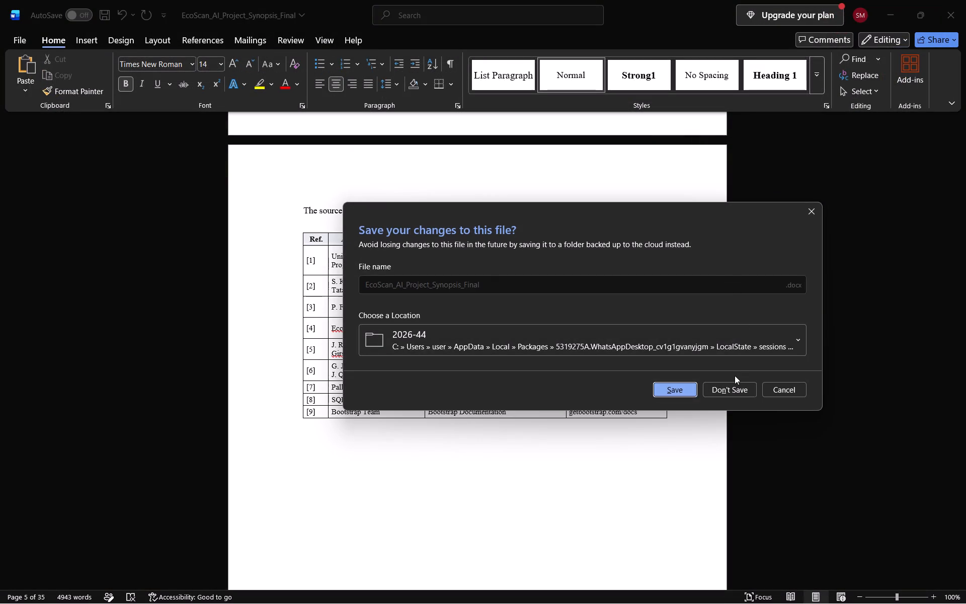
pyautogui.click(734, 386)
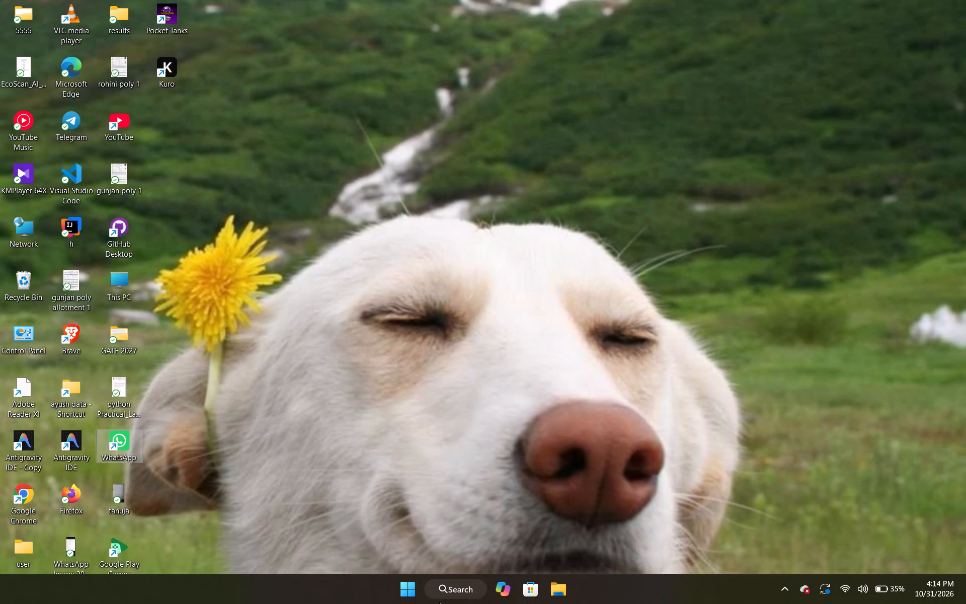
# Open a recent EcoScan_AI_Project_Synopsis_Final document from Windows to check its version, and close it again.
pyautogui.click(409, 599)
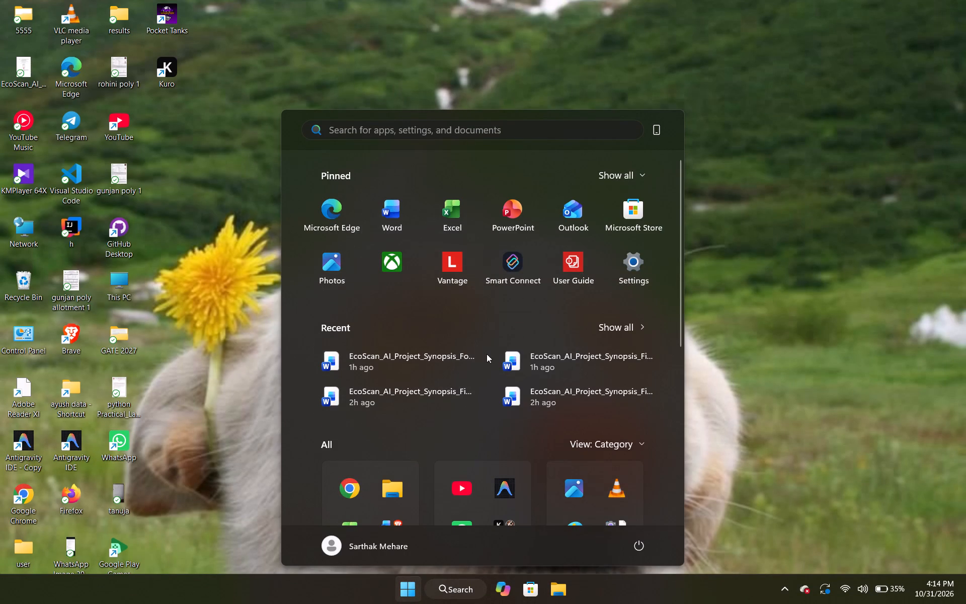
pyautogui.click(410, 393)
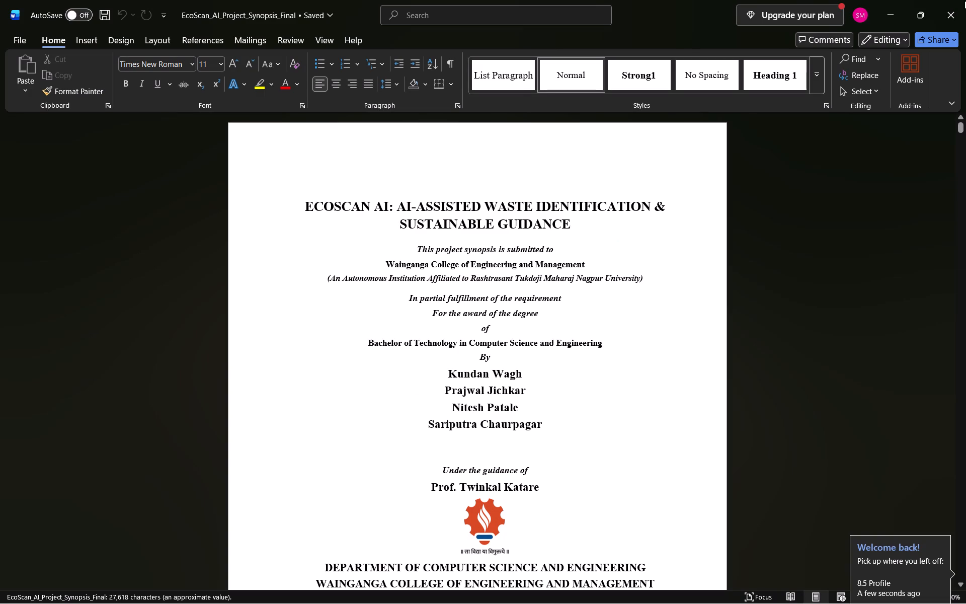
pyautogui.click(964, 1)
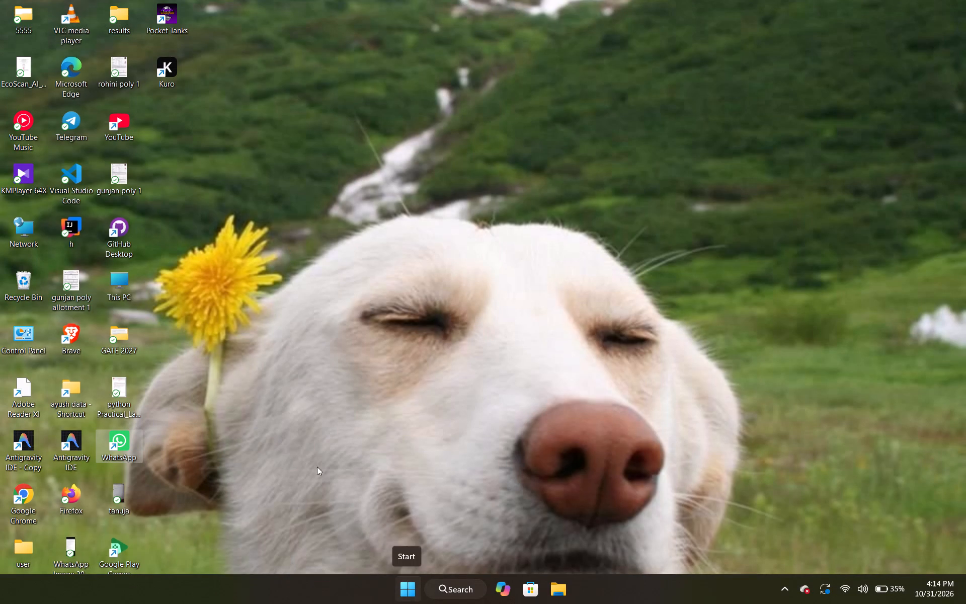
pyautogui.doubleClick(115, 281)
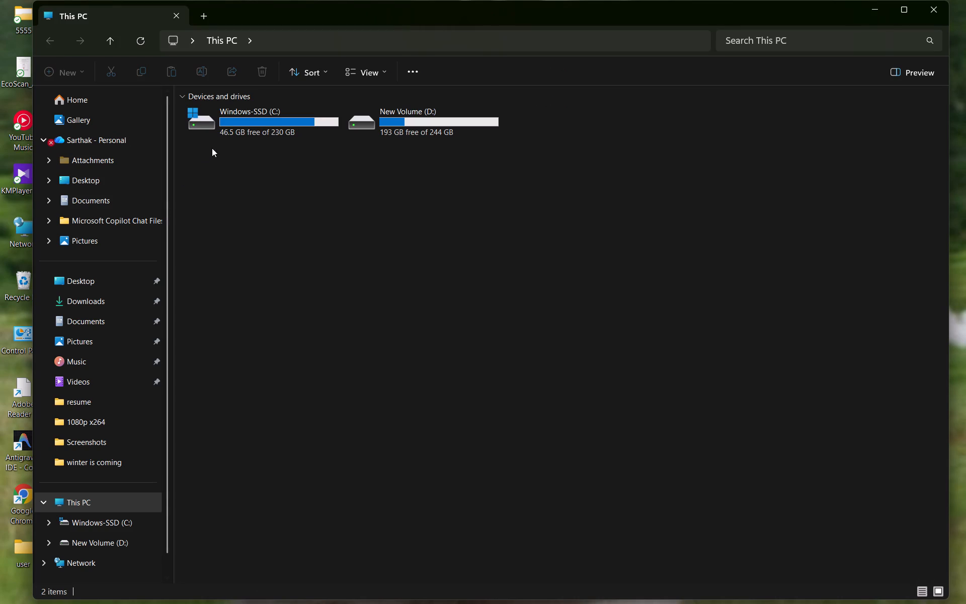
pyautogui.click(114, 175)
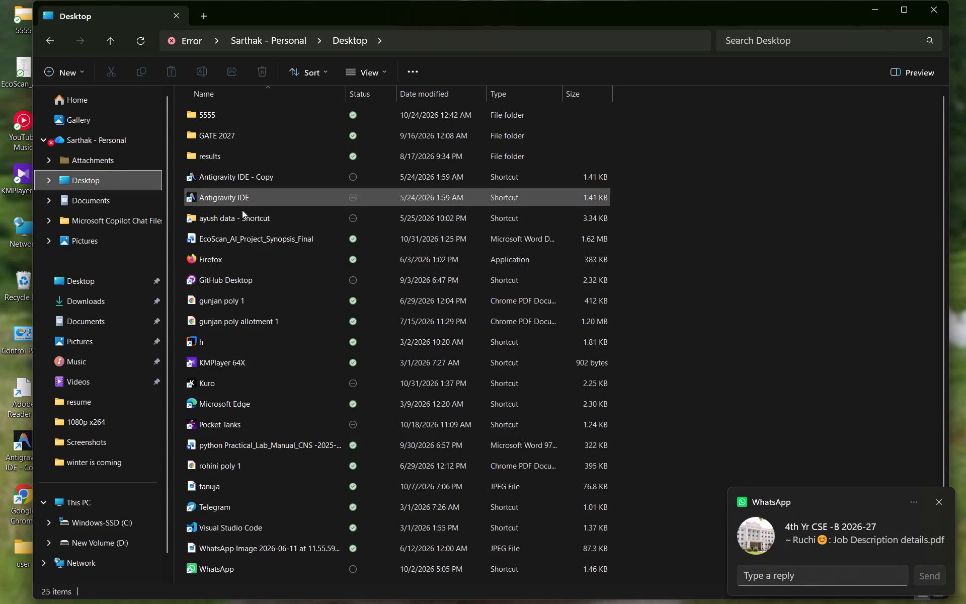
pyautogui.scroll(-3, 243, 263)
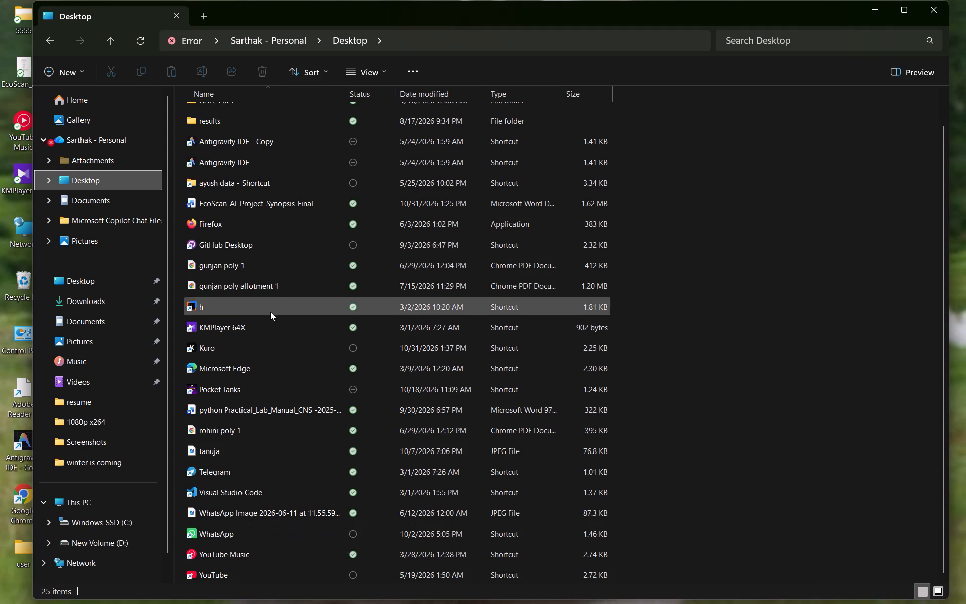
pyautogui.doubleClick(270, 197)
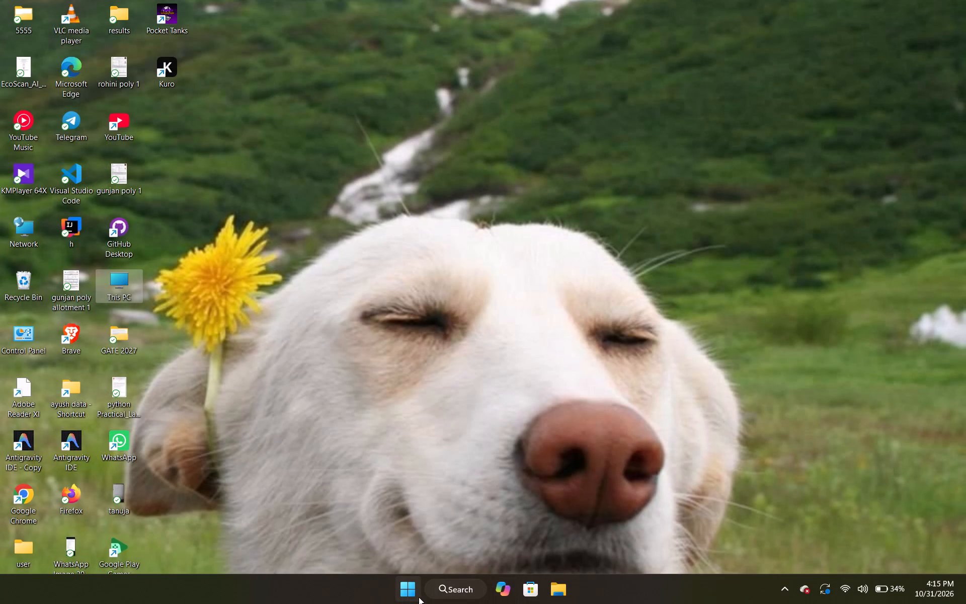
# Open the OneDrive Desktop copy of EcoScan_AI_Project_Synopsis_Final from the full list of recent files and look through it.
pyautogui.click(419, 597)
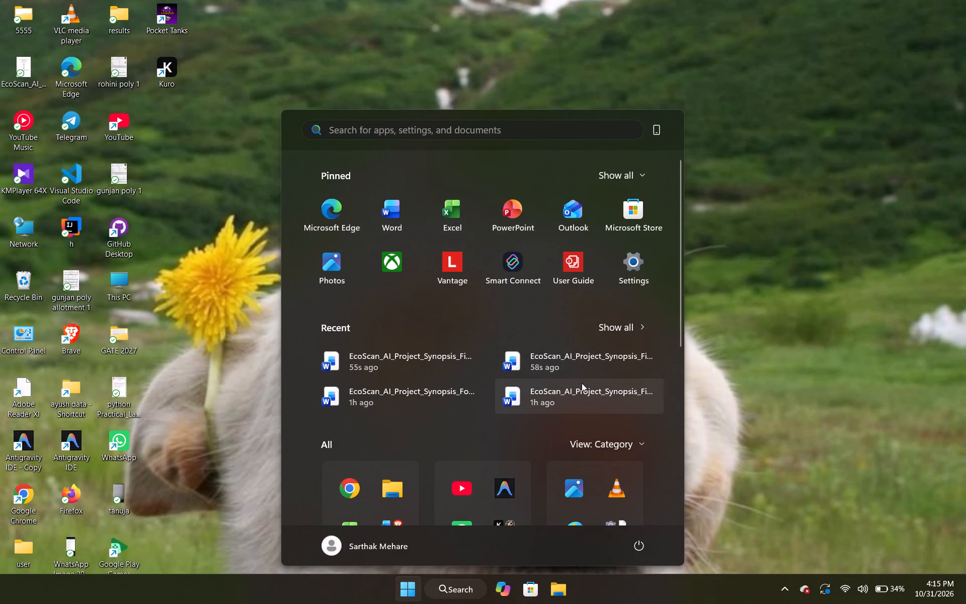
pyautogui.click(627, 321)
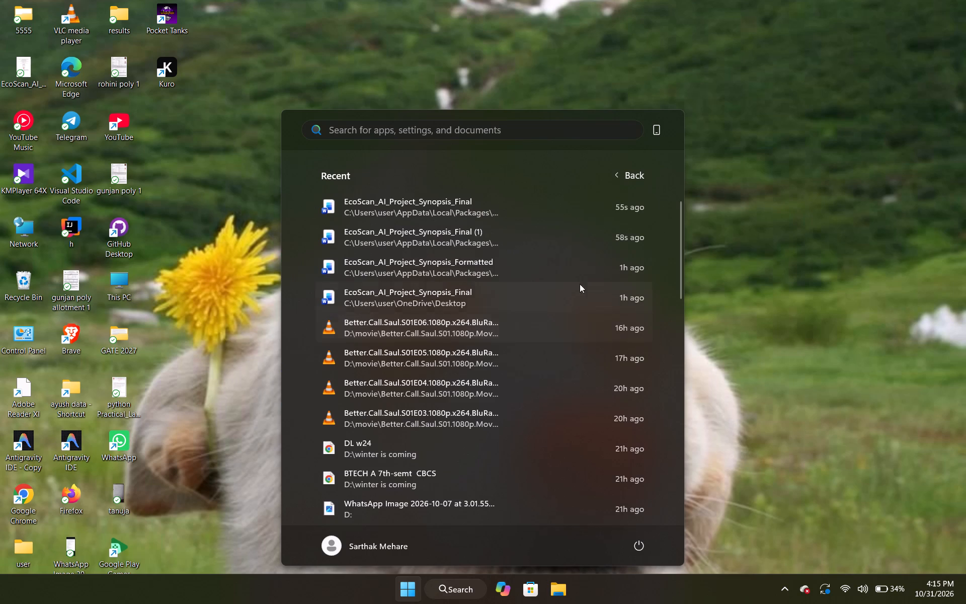
pyautogui.click(551, 305)
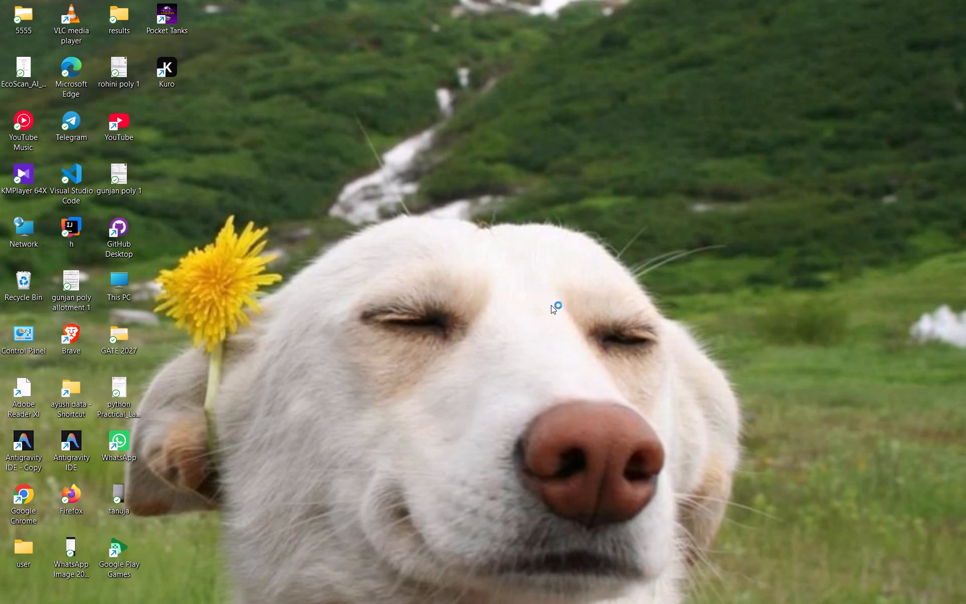
pyautogui.scroll(-1, 551, 305)
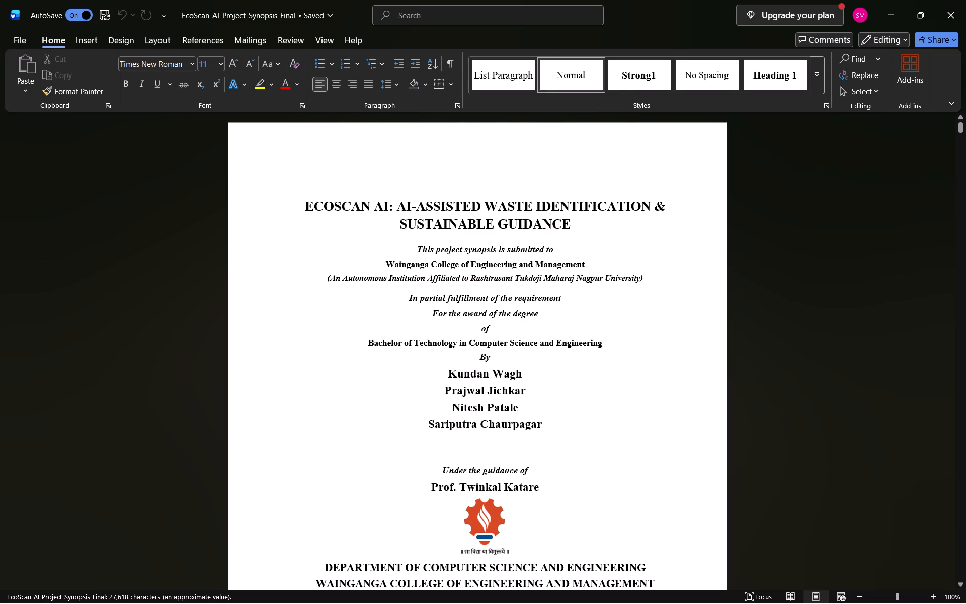
# Look through the synopsis's opening pages, from the title page through the programme objectives and Declaration to the Acknowledgment.
pyautogui.scroll(-4, 551, 305)
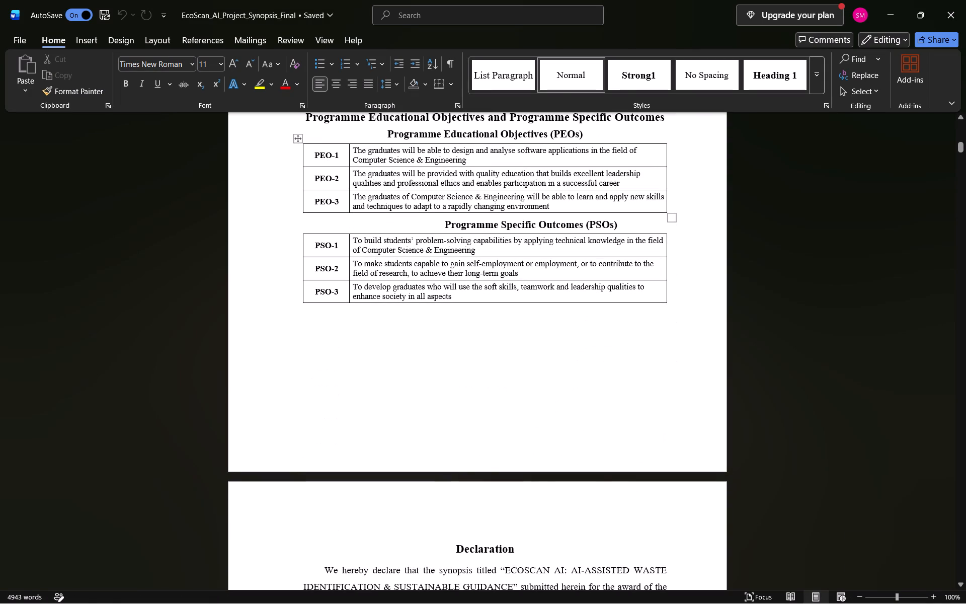
pyautogui.scroll(-7, 627, 297)
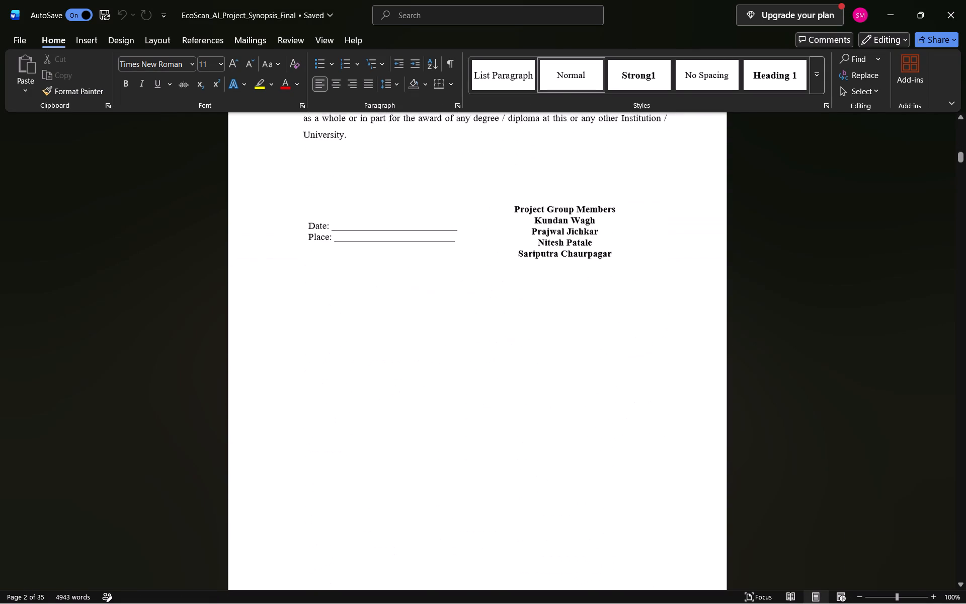
pyautogui.scroll(-2, 627, 297)
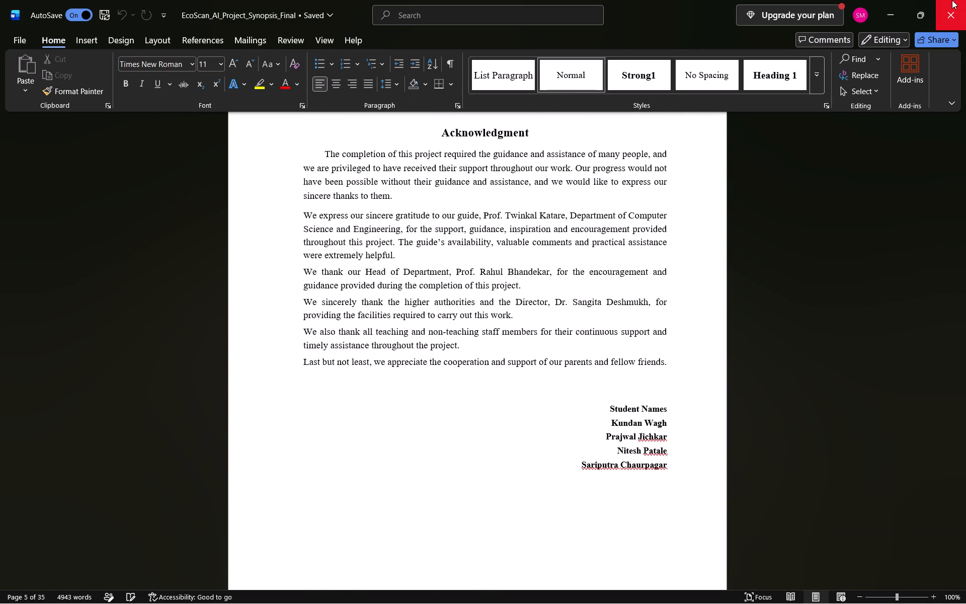
# Open the OneDrive Desktop copy of EcoScan_AI_Project_Synopsis_Final again from today's recent documents.
pyautogui.click(11, 43)
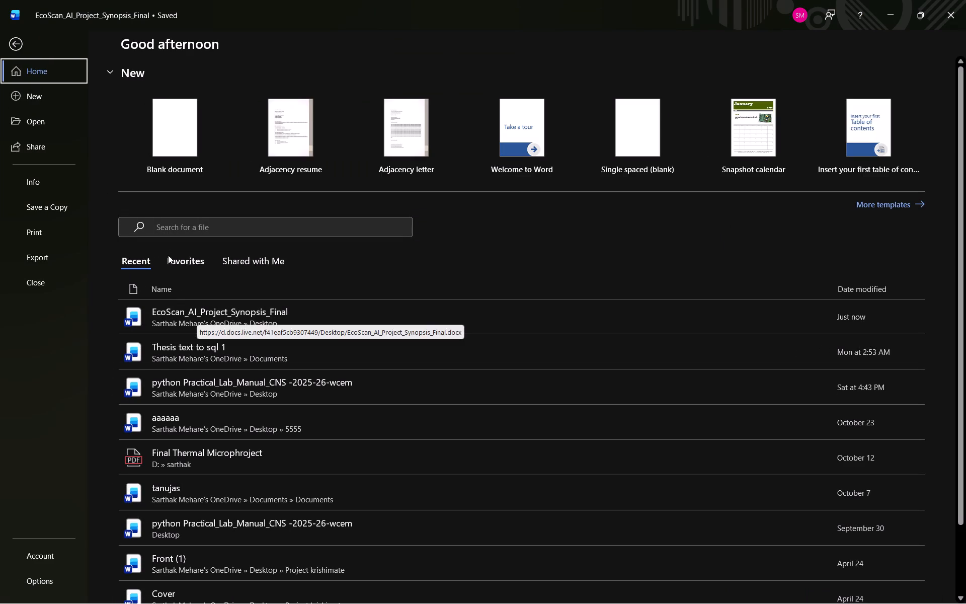
pyautogui.click(43, 130)
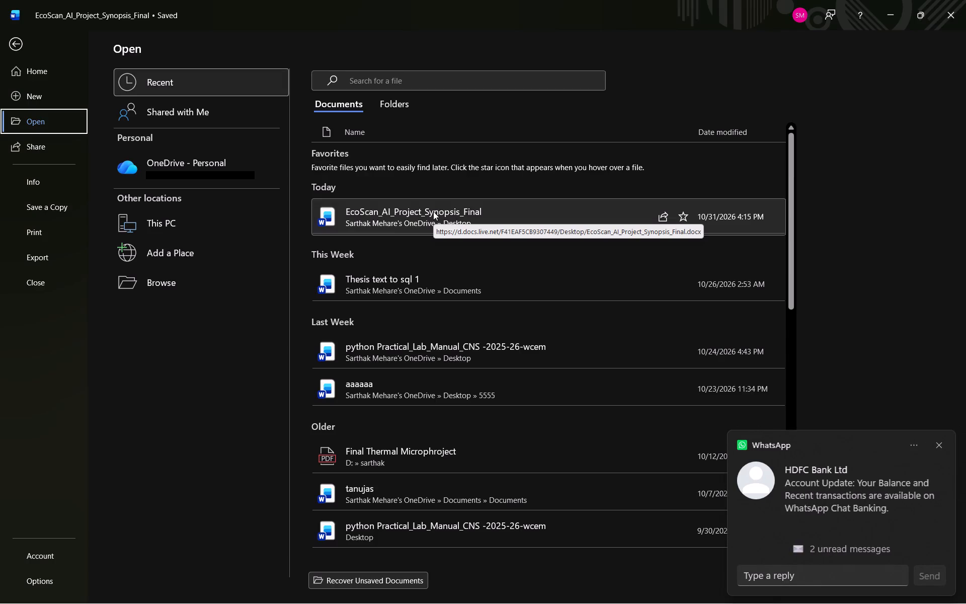
pyautogui.click(433, 211)
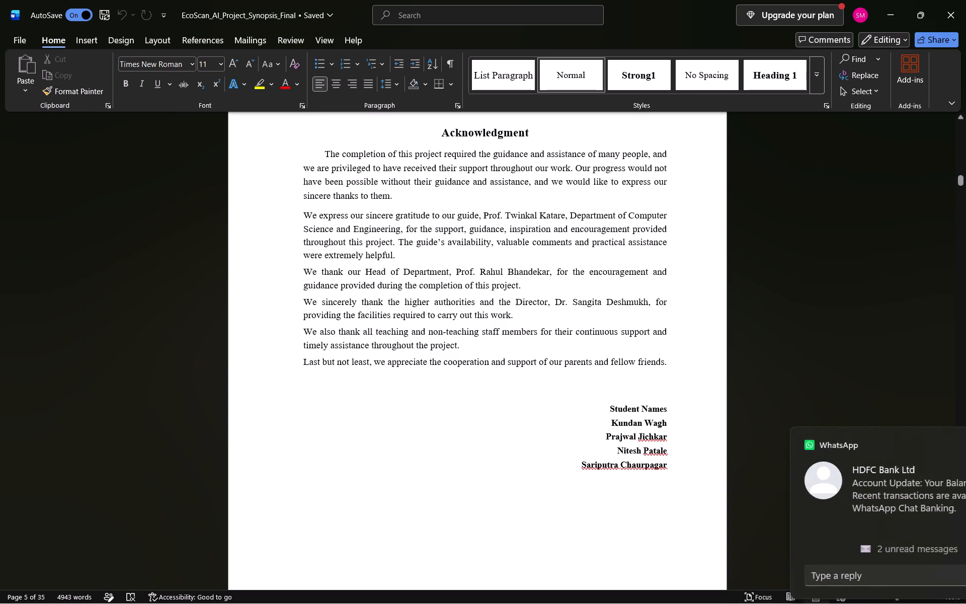
# Examine the synopsis's Declaration, Index and List of Figures pages to check its version, and close the document.
pyautogui.scroll(11, 363, 192)
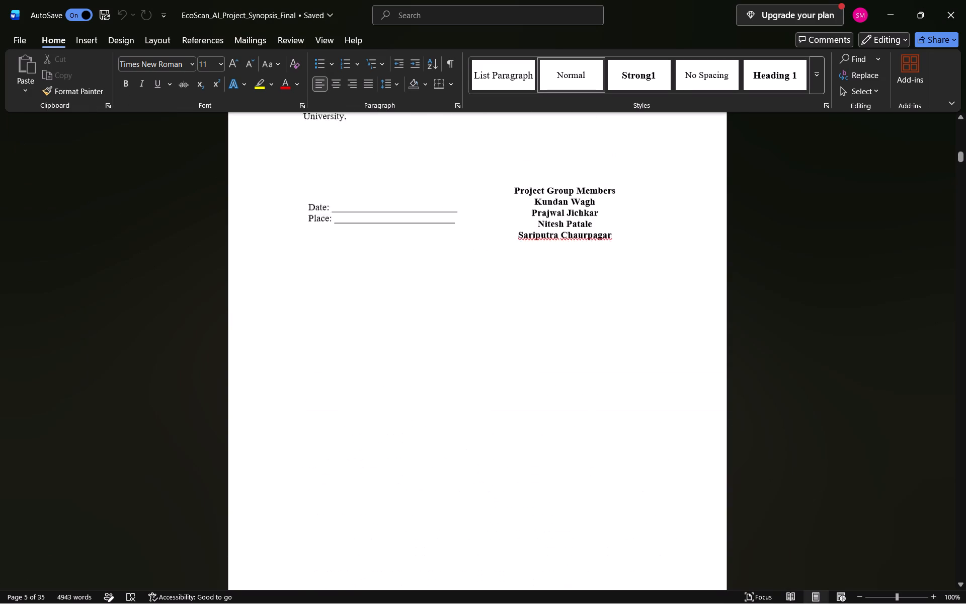
pyautogui.scroll(3, 363, 192)
pyautogui.scroll(-16, 363, 192)
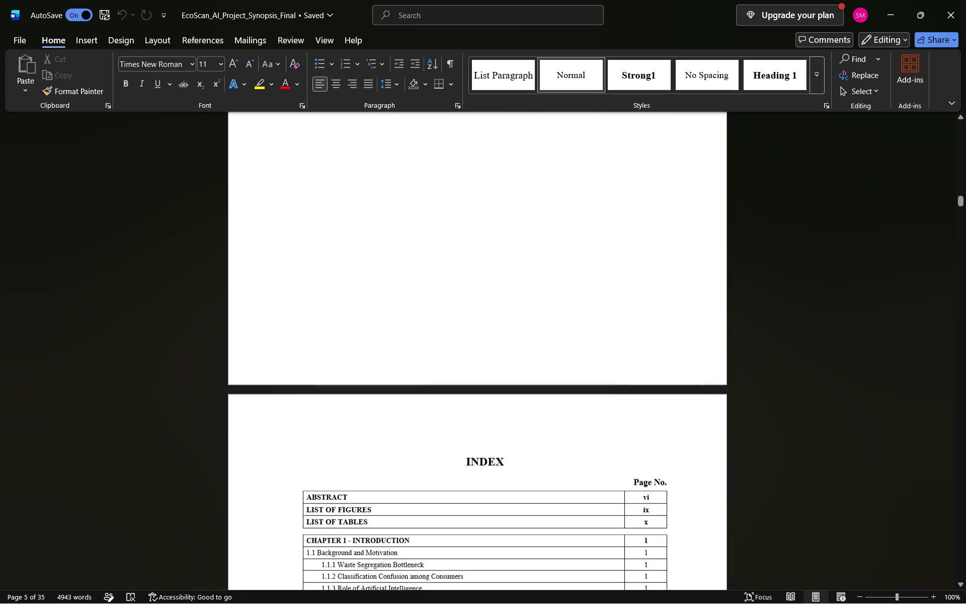
pyautogui.scroll(-11, 363, 192)
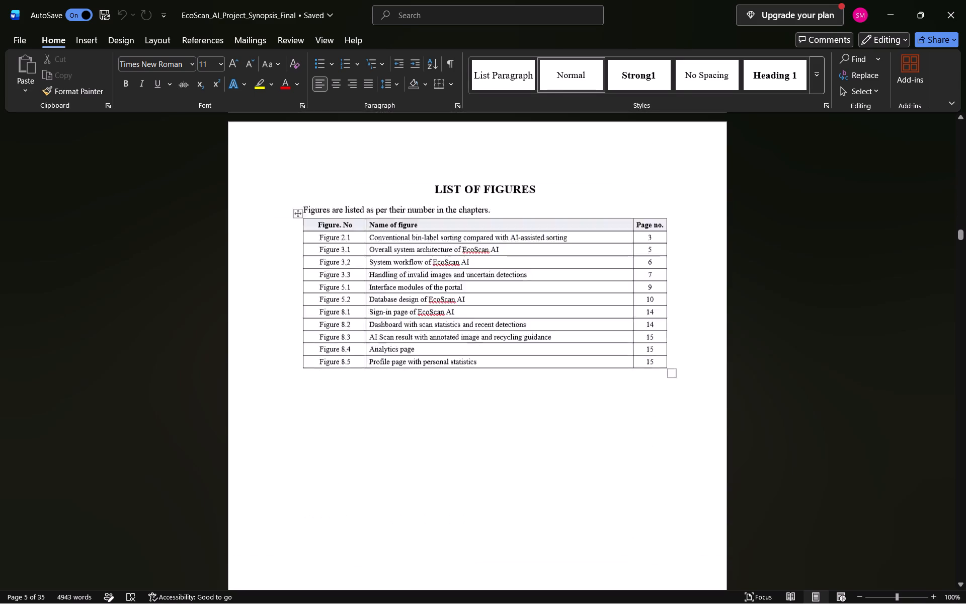
pyautogui.scroll(-1, 363, 192)
pyautogui.click(946, 1)
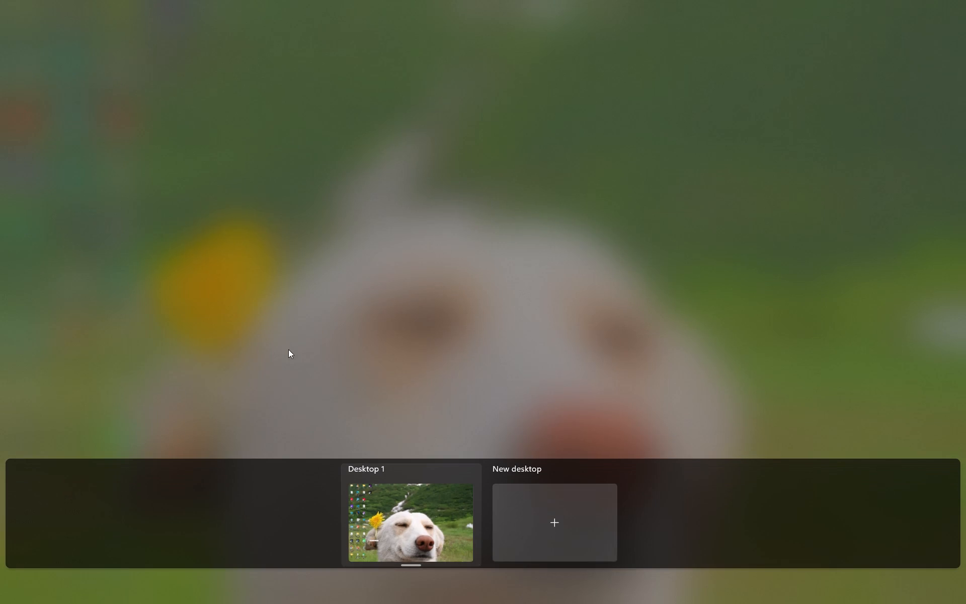
# Return to the desktop and launch Word without opening a document.
pyautogui.click(288, 349)
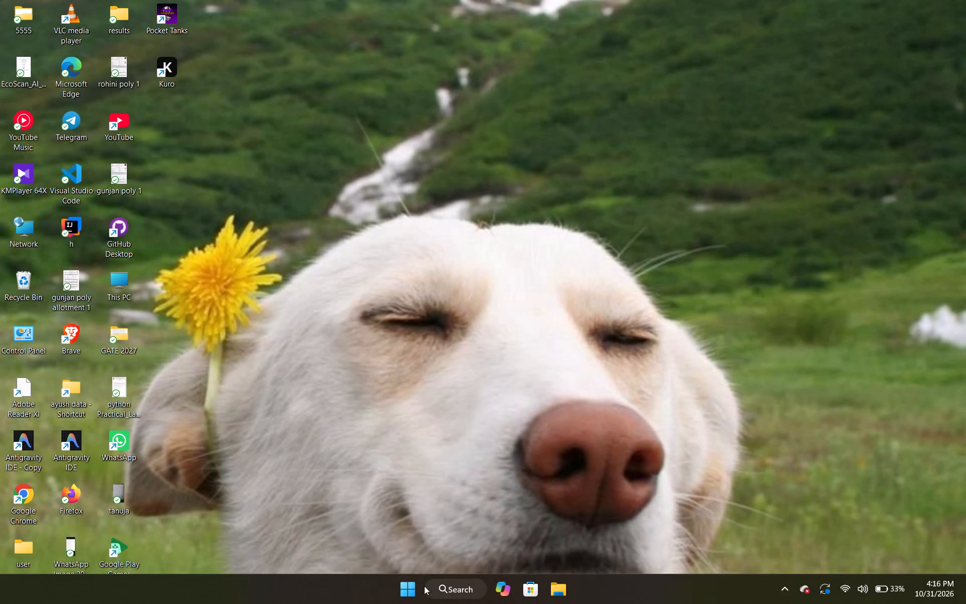
pyautogui.click(408, 584)
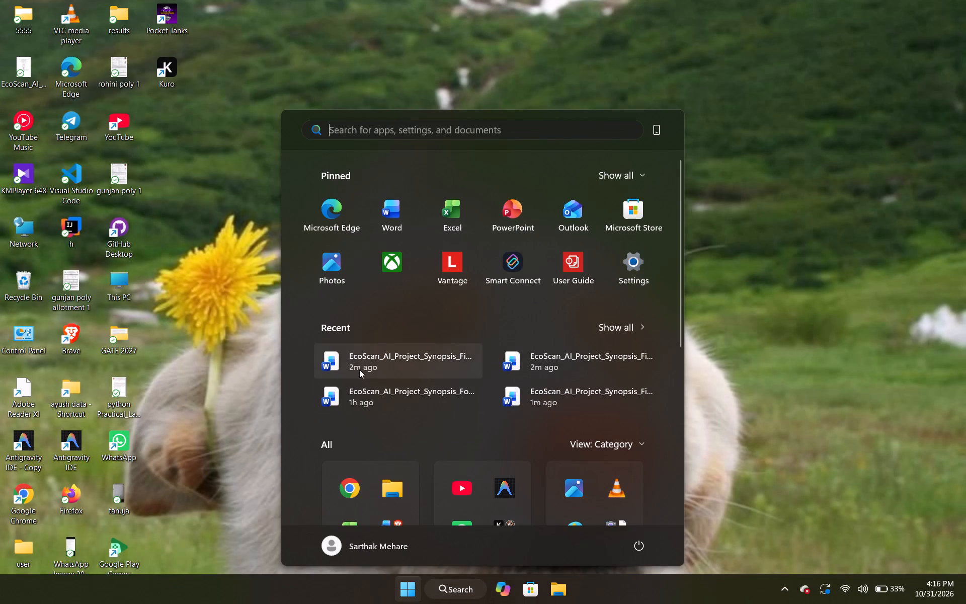
pyautogui.click(382, 204)
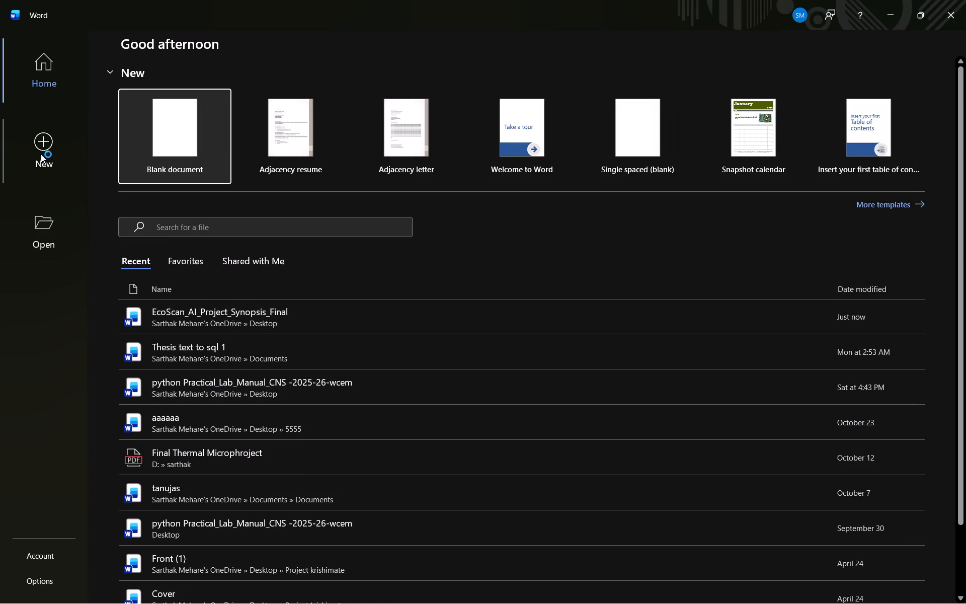
# Open EcoScan_AI_Project_Synopsis_Final from today's recent documents, look through its opening pages, and close the document.
pyautogui.click(42, 56)
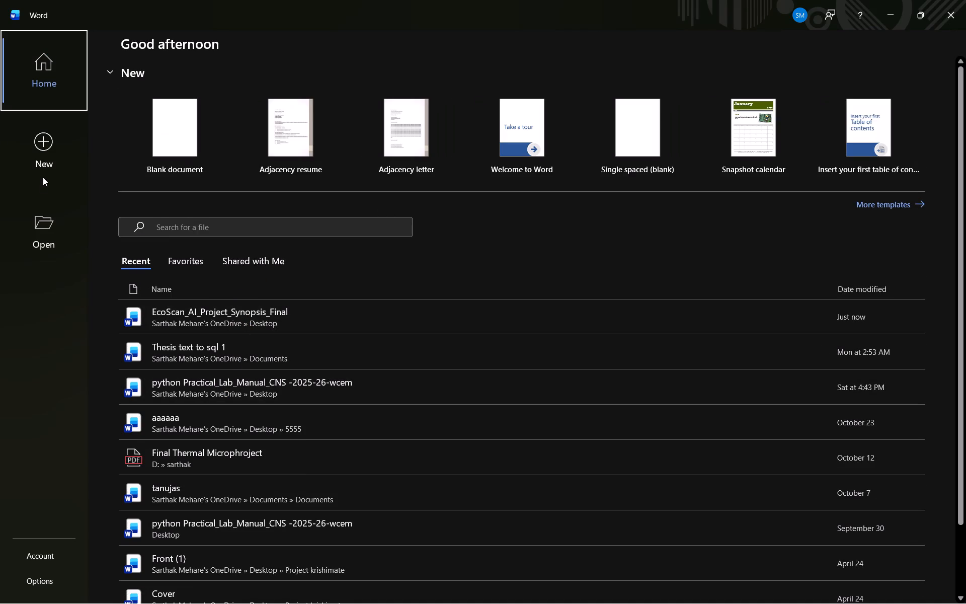
pyautogui.click(48, 153)
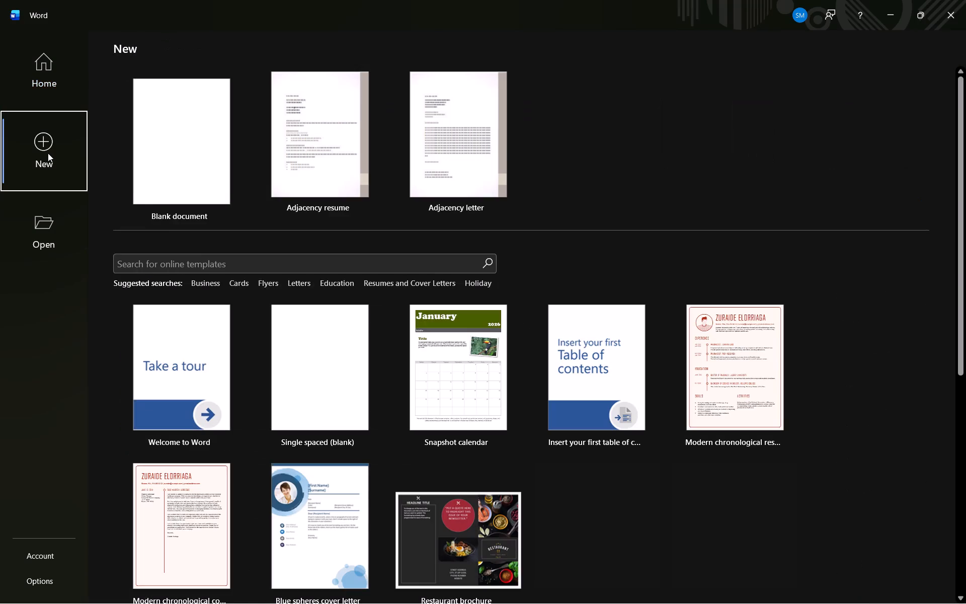
pyautogui.click(52, 227)
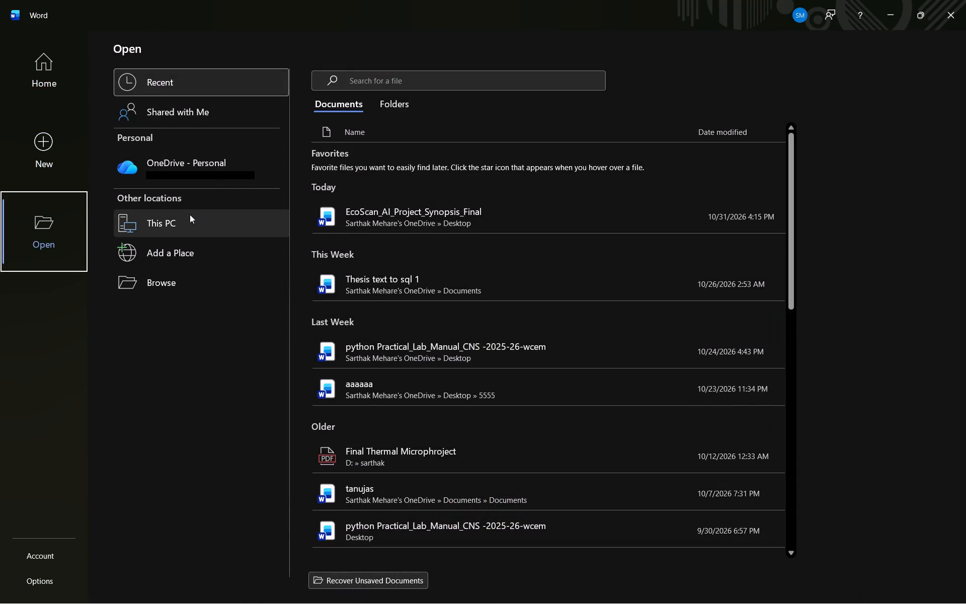
pyautogui.click(190, 214)
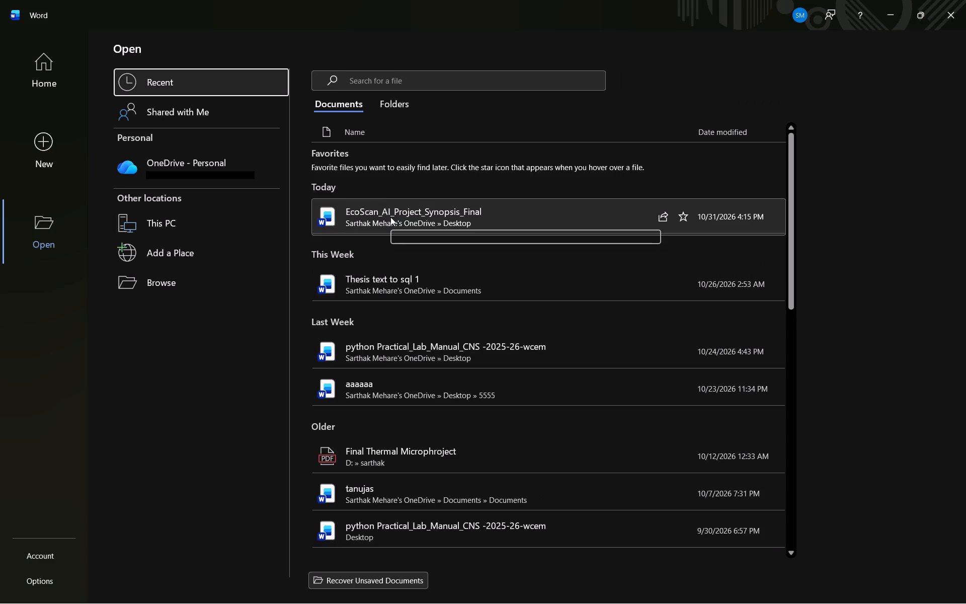
pyautogui.click(390, 217)
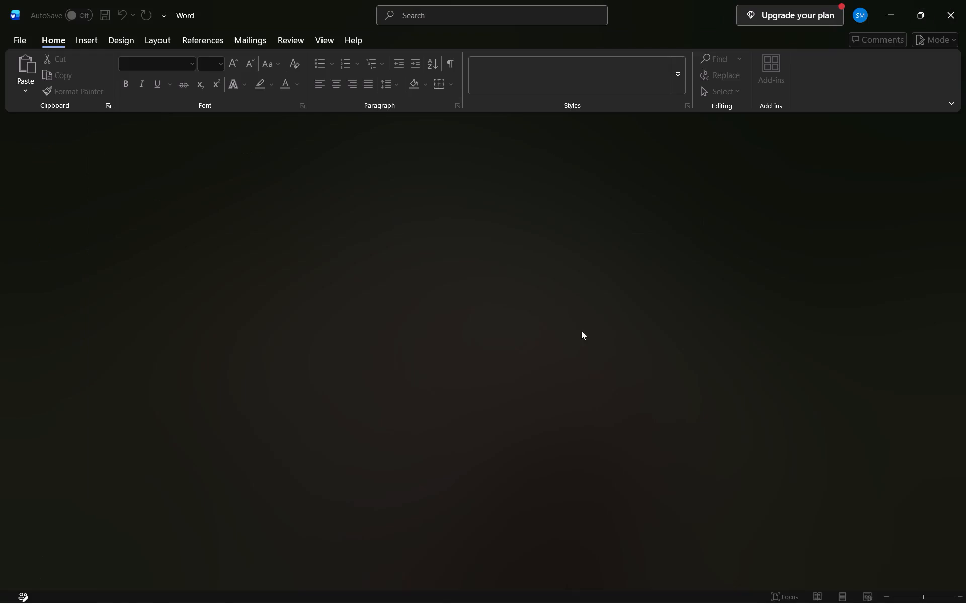
pyautogui.scroll(-7, 643, 425)
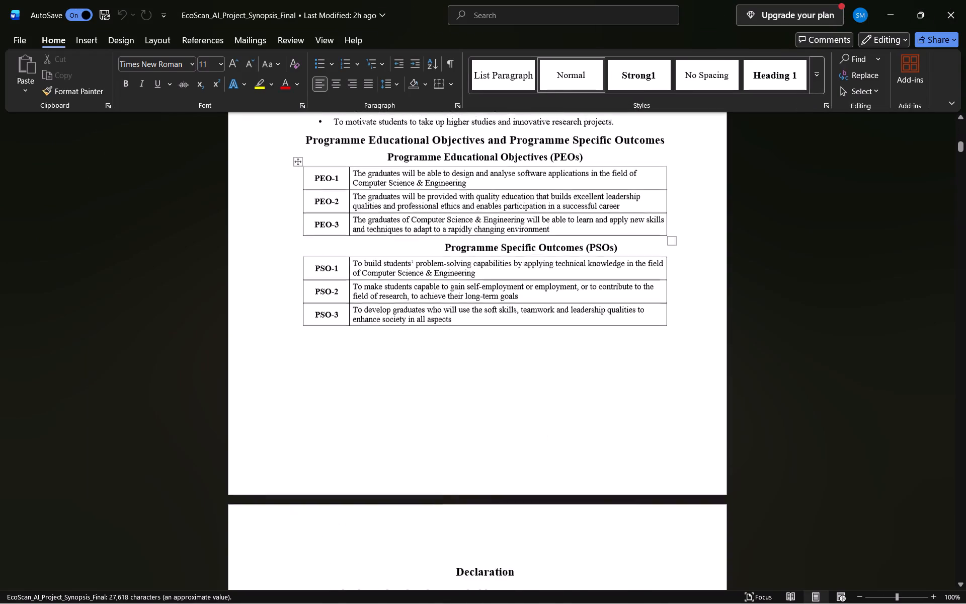
pyautogui.scroll(-1, 643, 425)
pyautogui.click(965, 1)
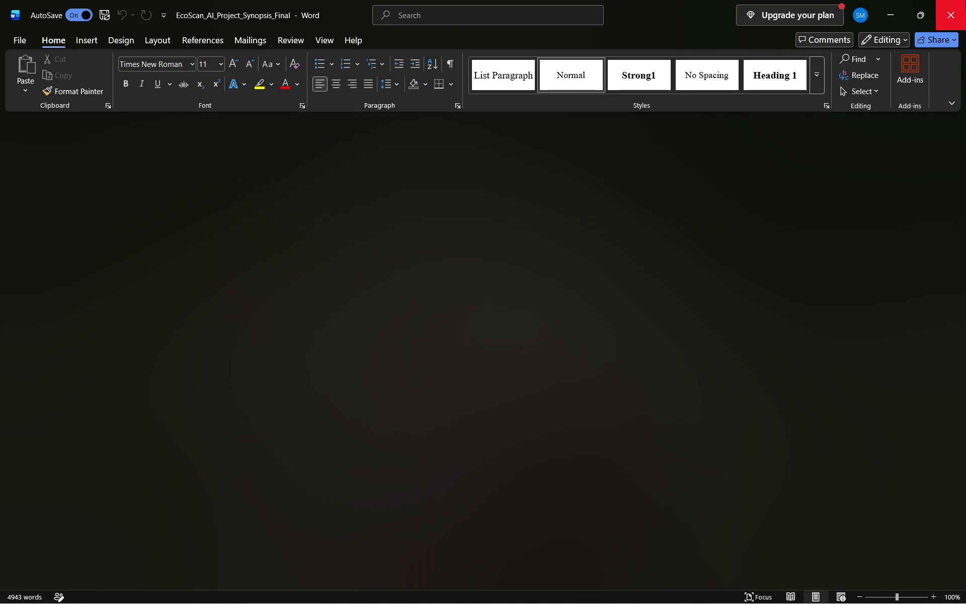
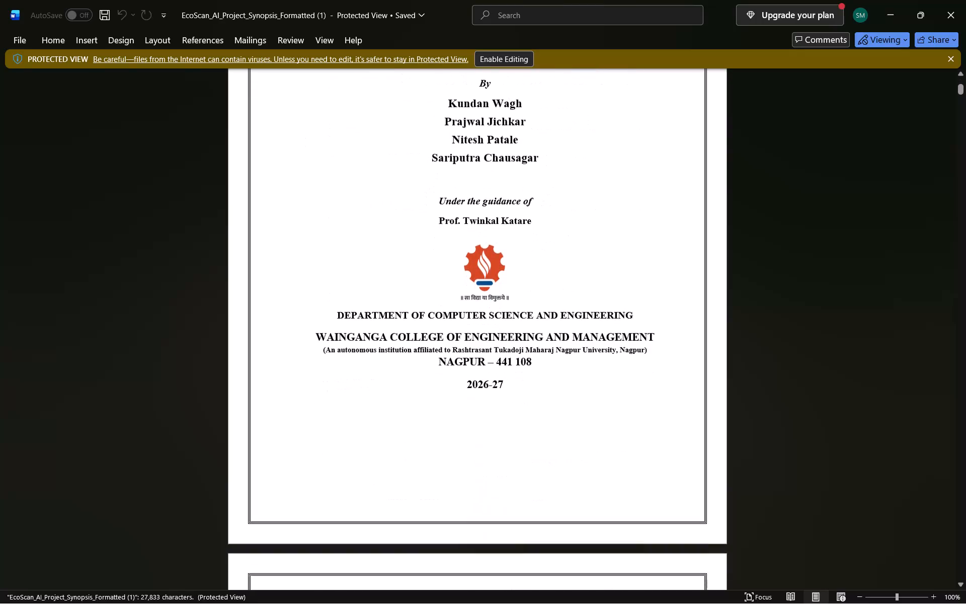
# Look through the front matter of EcoScan_AI_Project_Synopsis_Formatted (1), from the title page to the Certificate page.
pyautogui.scroll(-4, 455, 275)
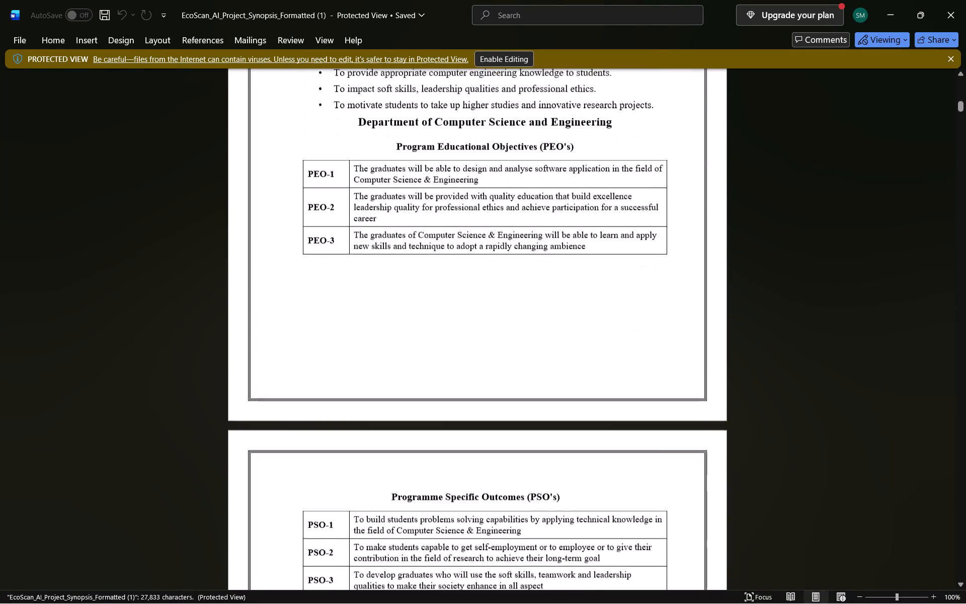
pyautogui.scroll(-6, 455, 275)
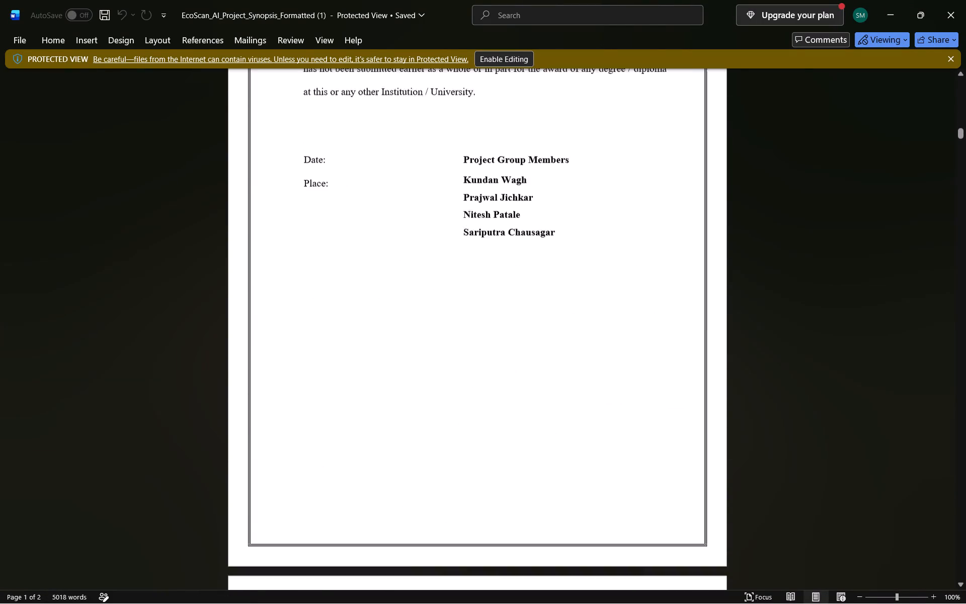
pyautogui.scroll(-1, 455, 275)
pyautogui.scroll(1, 455, 275)
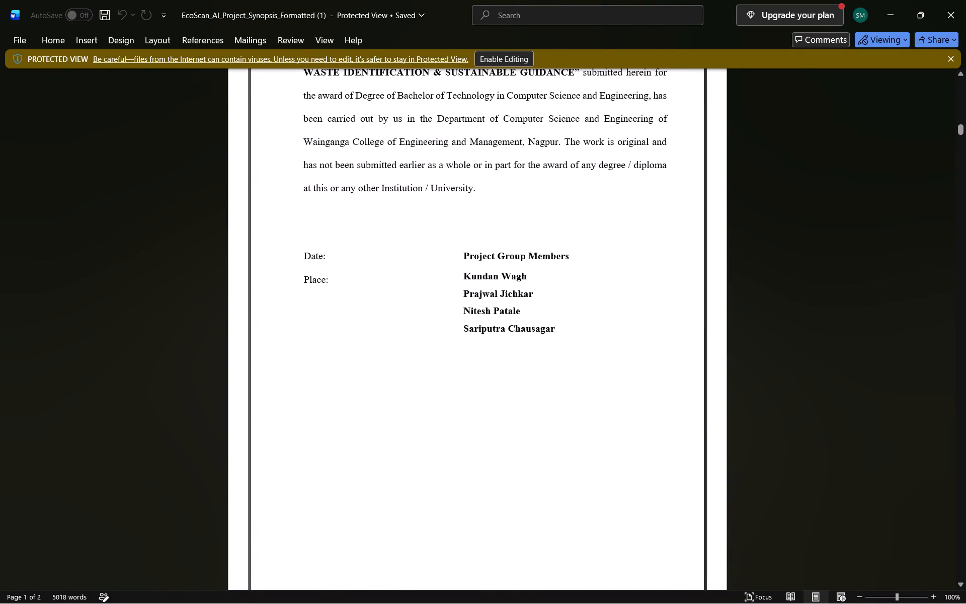
pyautogui.scroll(-2, 455, 275)
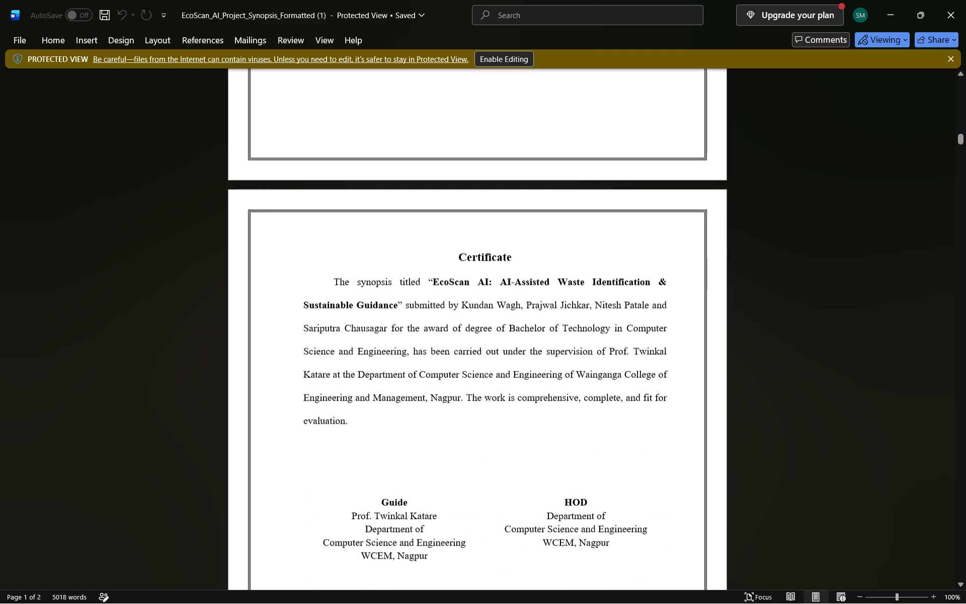
pyautogui.scroll(-1, 455, 275)
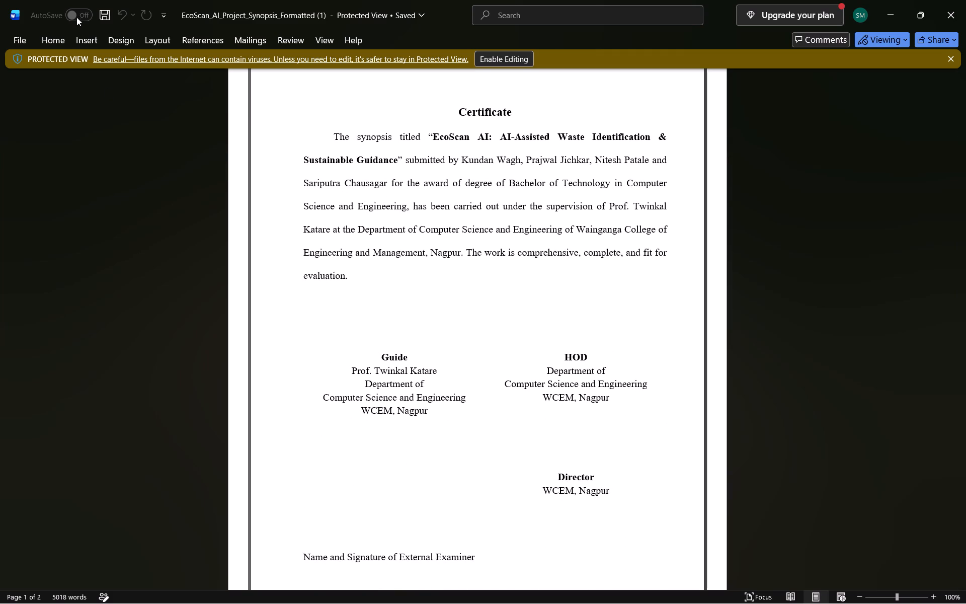
pyautogui.scroll(2, 600, 200)
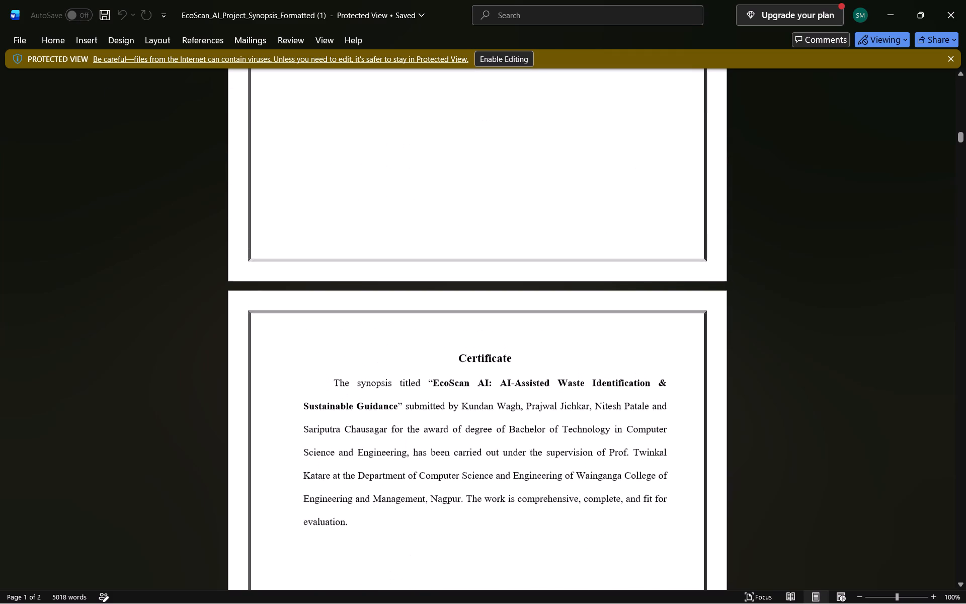
pyautogui.scroll(-1, 600, 200)
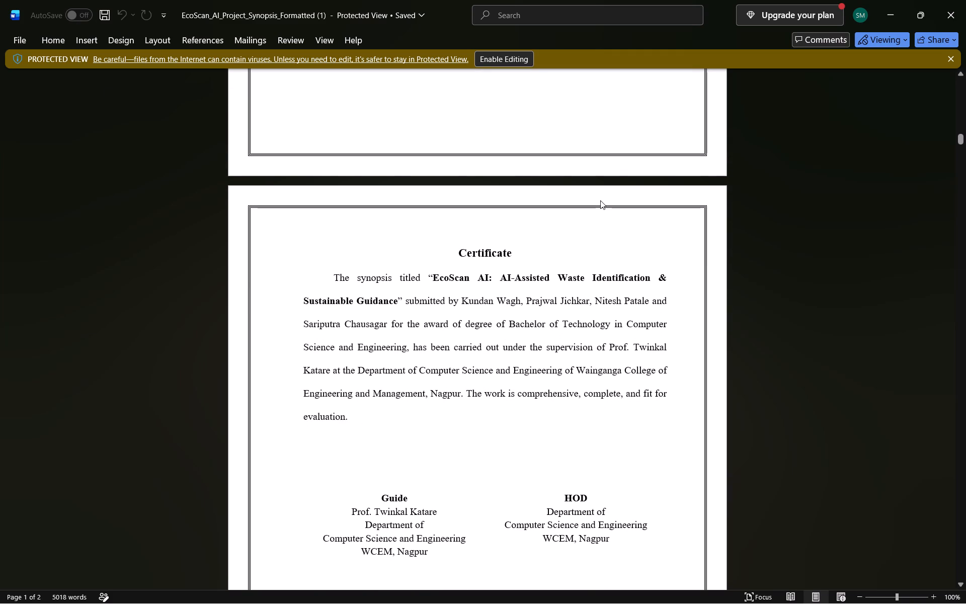
pyautogui.scroll(-2, 600, 200)
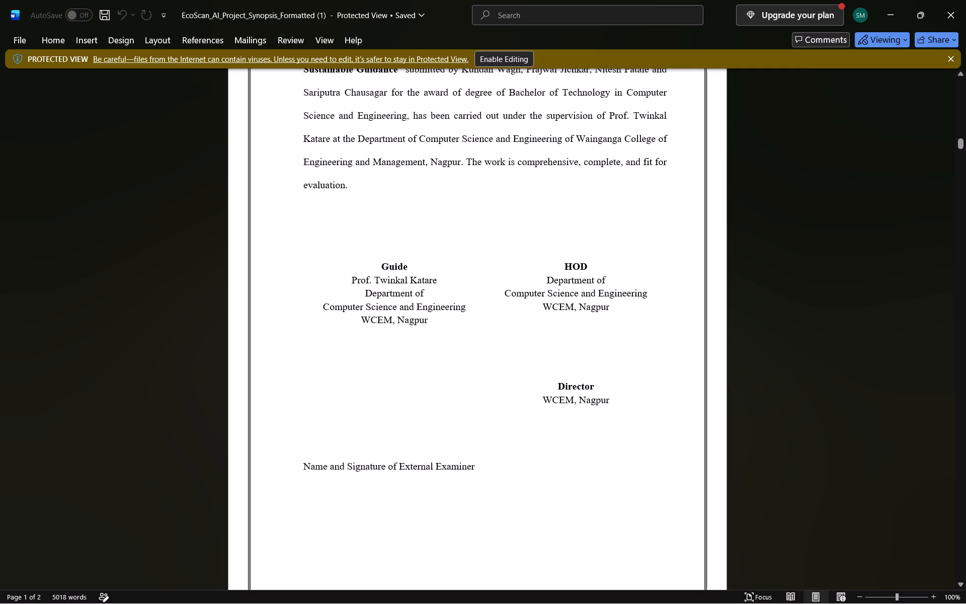
# Enable editing of the protected EcoScan_AI_Project_Synopsis_Formatted (1) document.
pyautogui.click(513, 58)
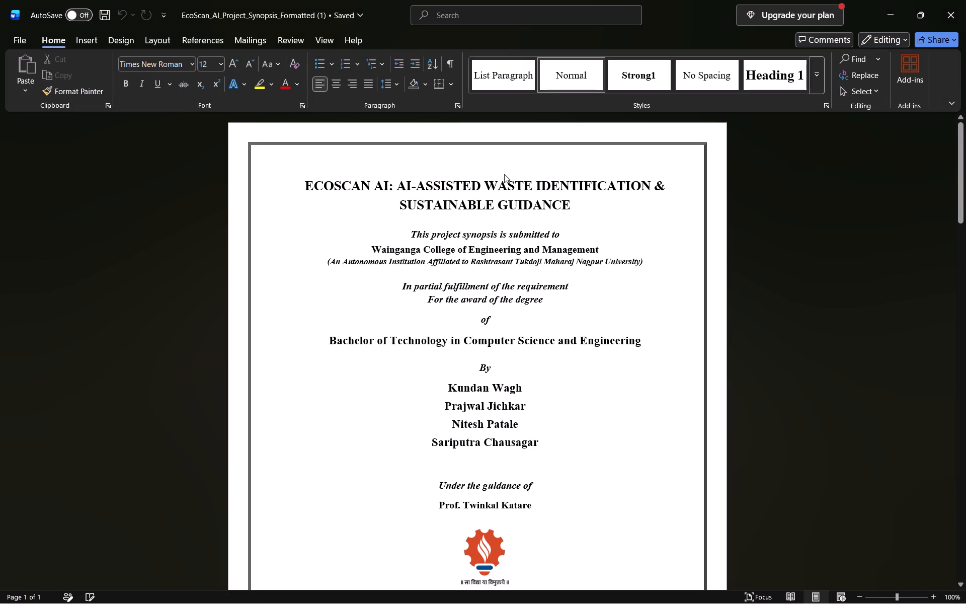
# Add the line PROJECT SYNOPSIS beneath the EcoScan AI title on the cover page, above the submission statement.
pyautogui.scroll(-1, 556, 276)
pyautogui.scroll(1, 556, 276)
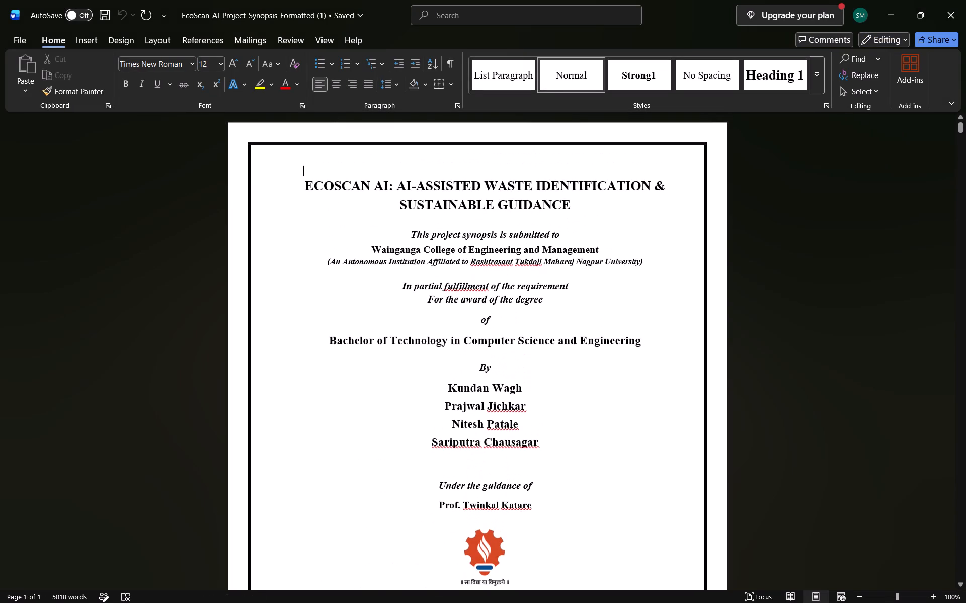
pyautogui.click(582, 208)
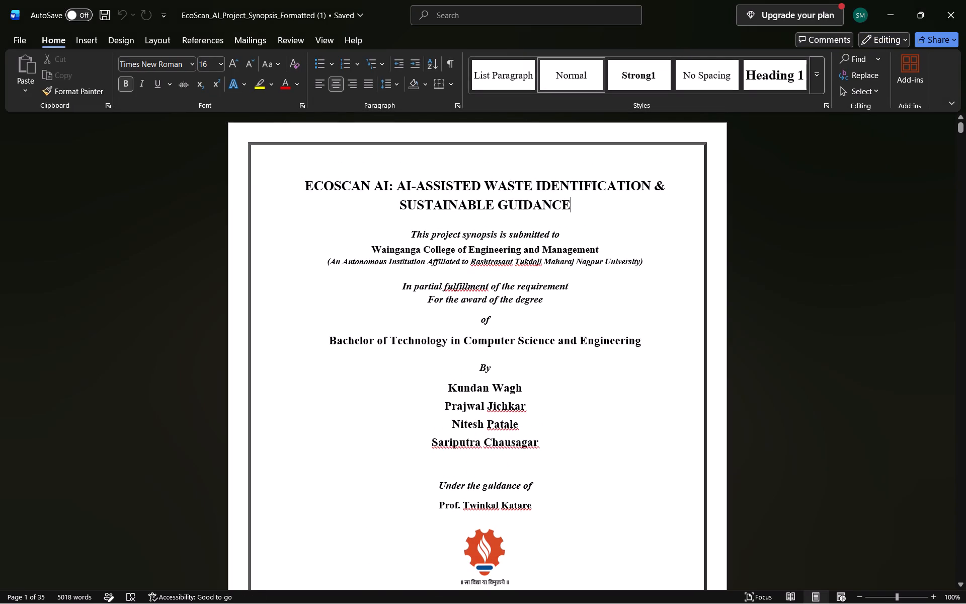
pyautogui.press('Return')
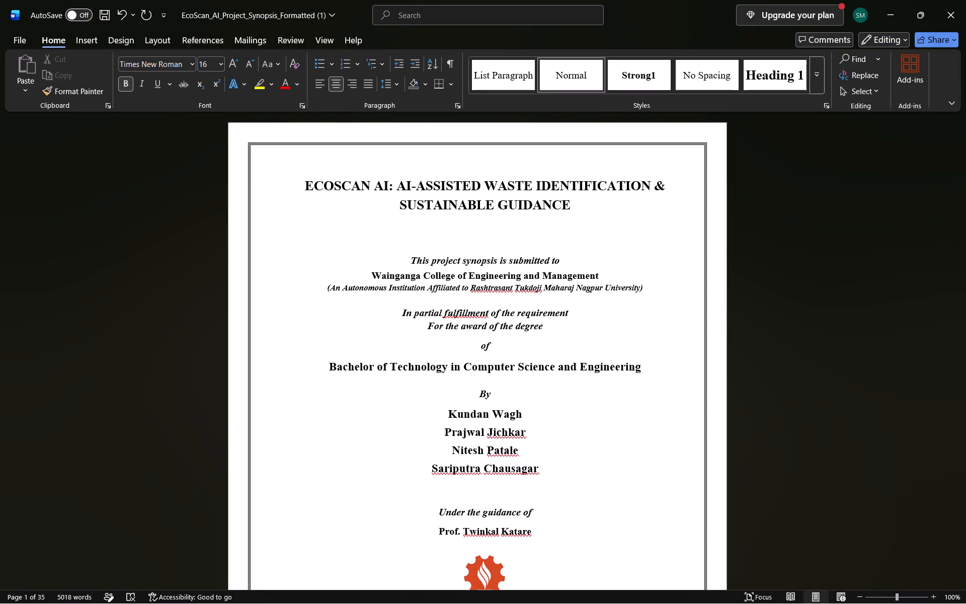
pyautogui.write('PR')
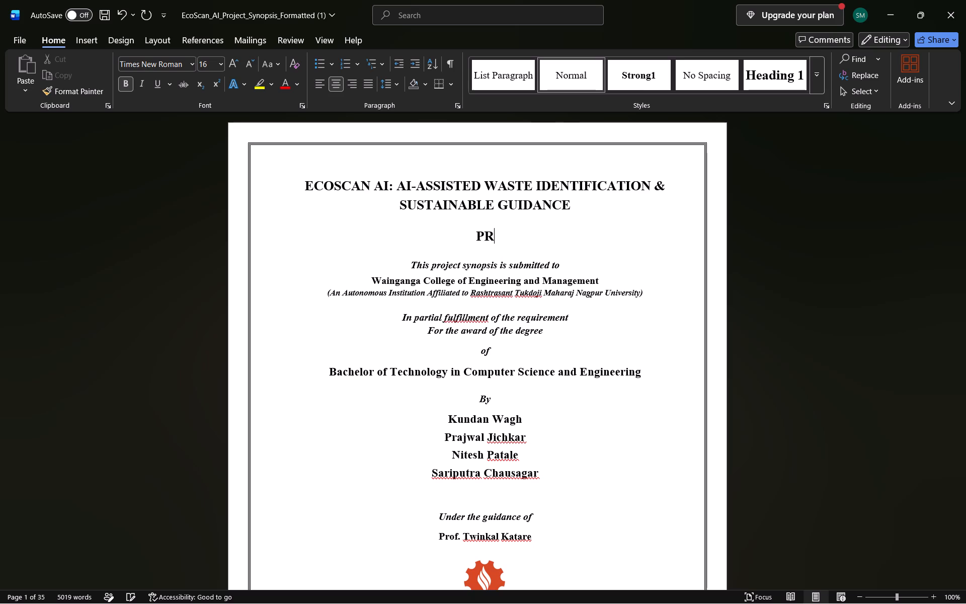
pyautogui.write('OJECT SYNOPY')
pyautogui.write('SY')
pyautogui.press('BackSpace')
pyautogui.press('BackSpace')
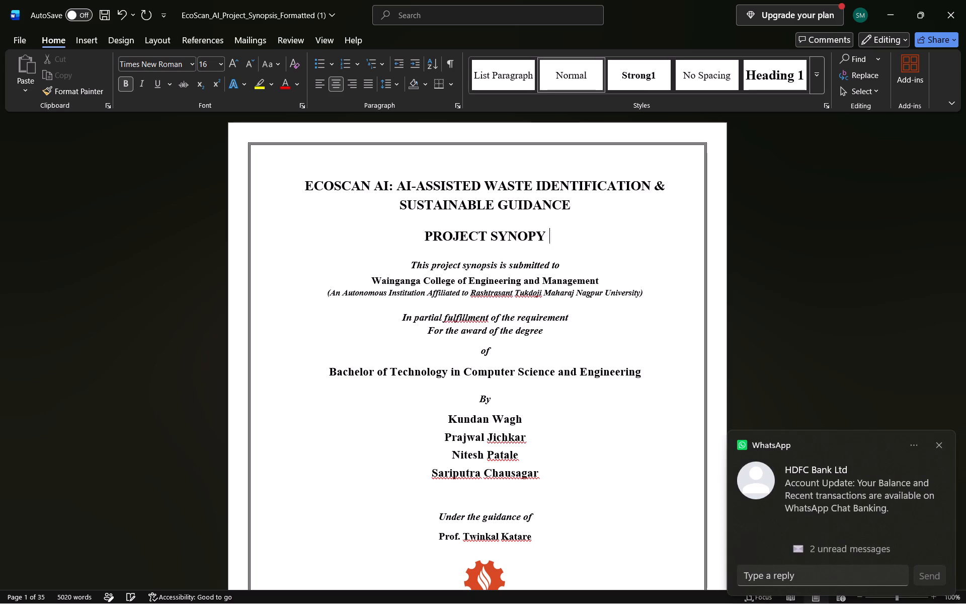
pyautogui.press('BackSpace')
pyautogui.press('BackSpace')
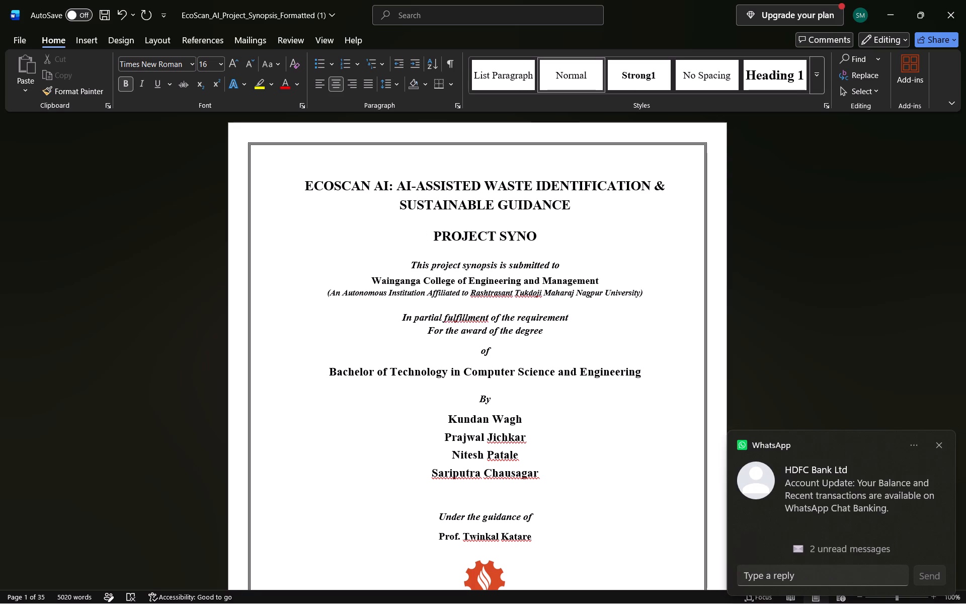
pyautogui.write('PSY')
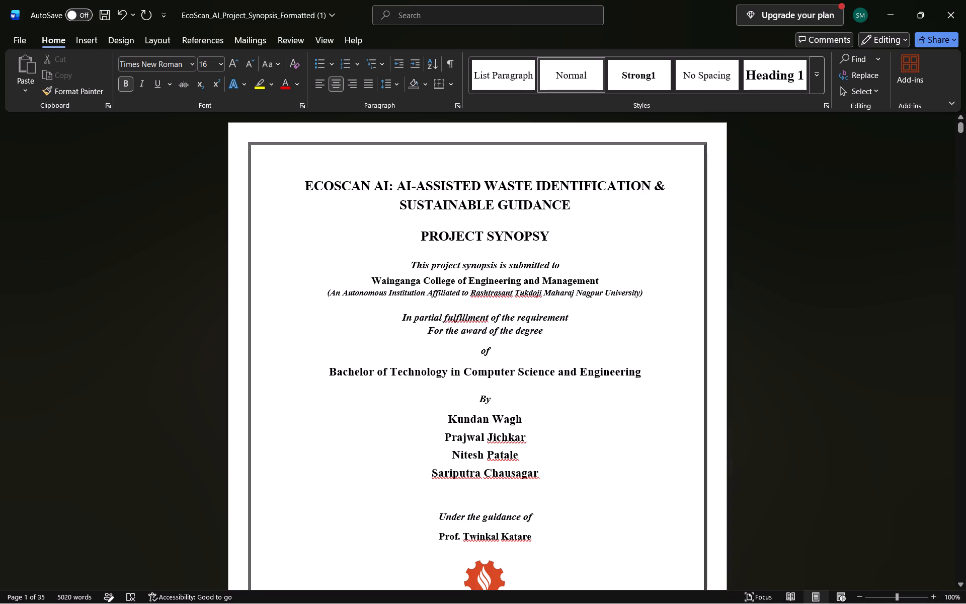
pyautogui.press('BackSpace')
pyautogui.press('BackSpace')
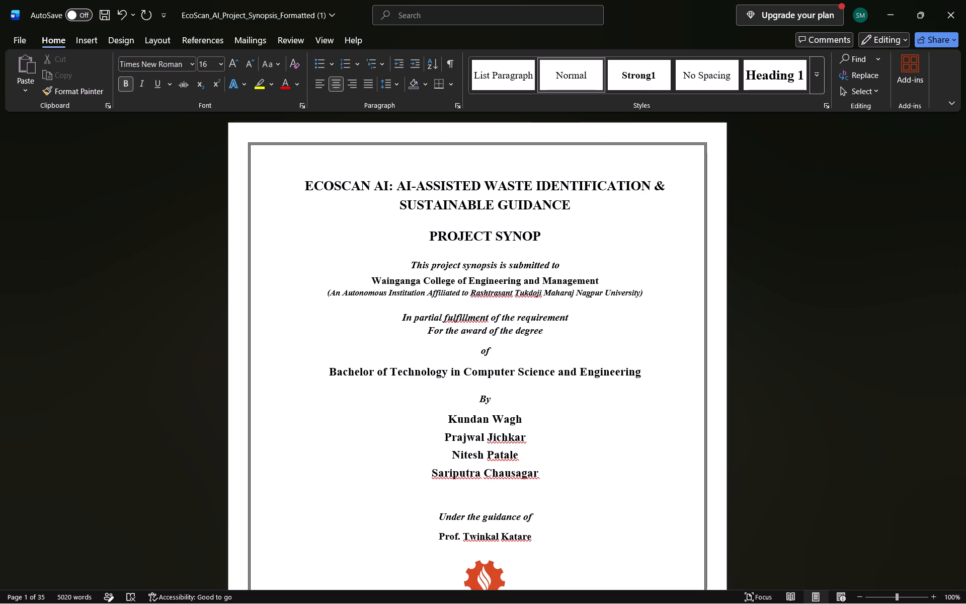
pyautogui.press('i')
pyautogui.press('BackSpace')
pyautogui.write('SIS')
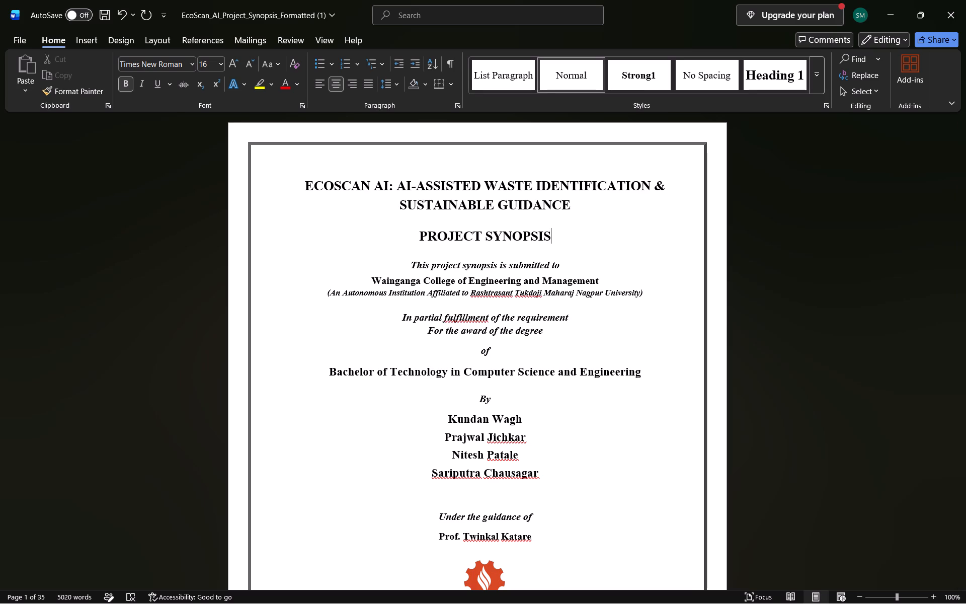
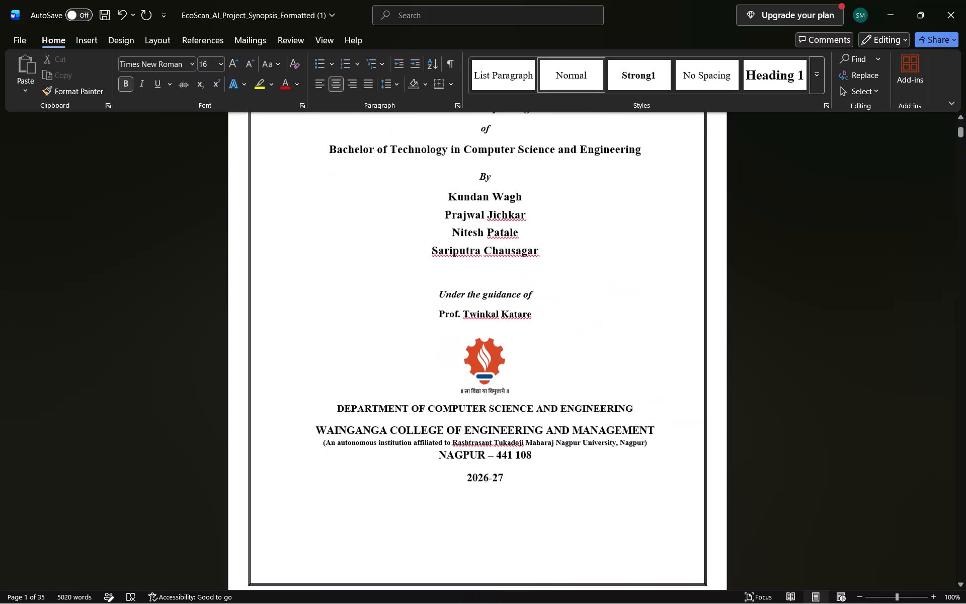
# Review the synopsis pages after the cover, from the Mission and Program Educational Objectives through the signature page.
pyautogui.scroll(-7, 487, 262)
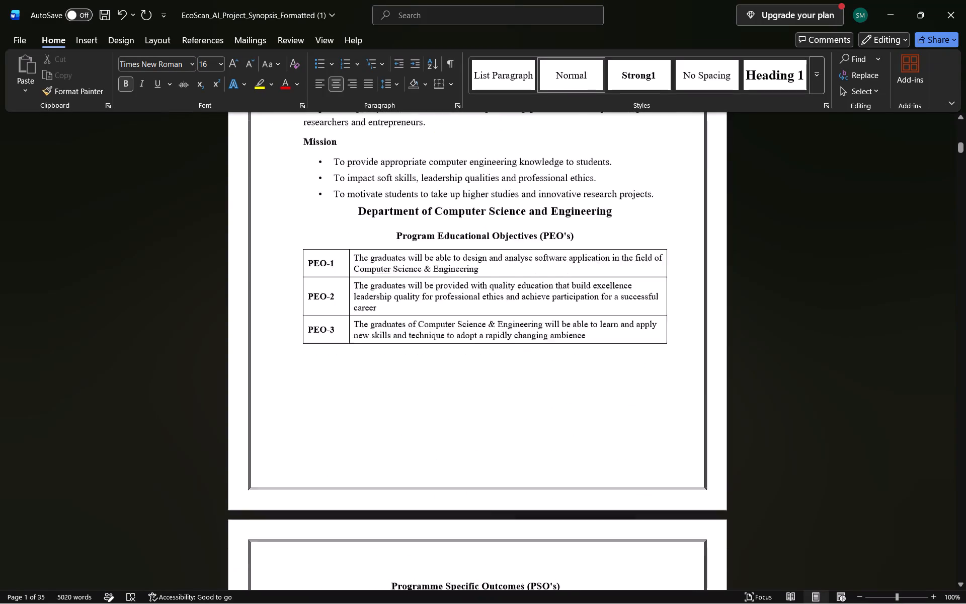
pyautogui.scroll(-4, 487, 262)
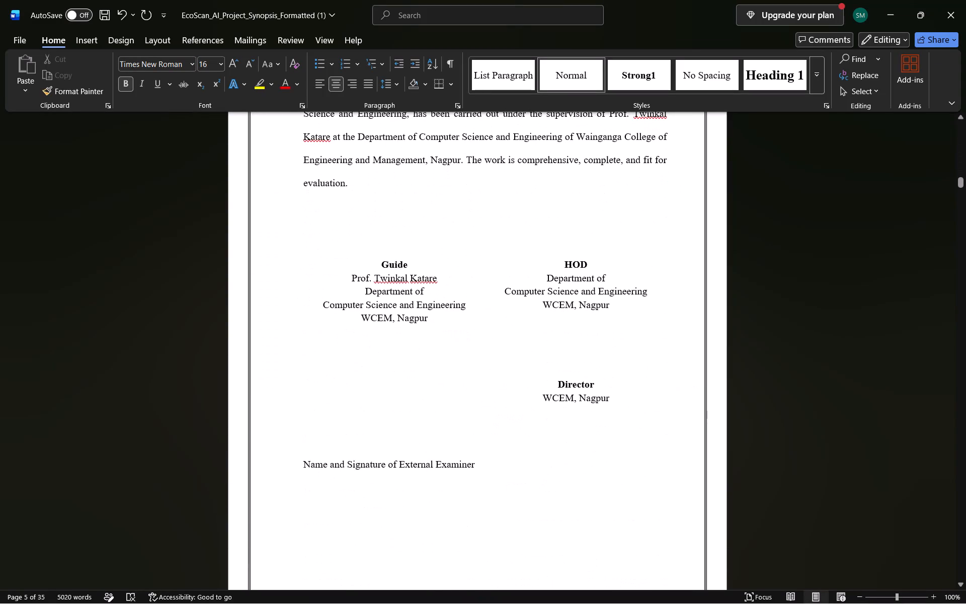
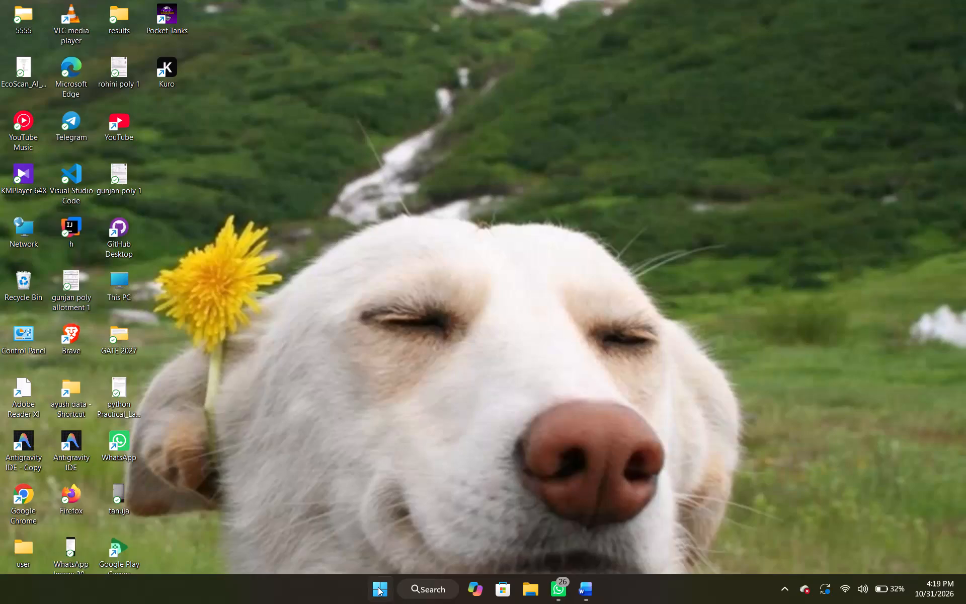
# Open the recent document EcoScan_AI_Project_Synopsis_Formatted in Word.
pyautogui.click(378, 584)
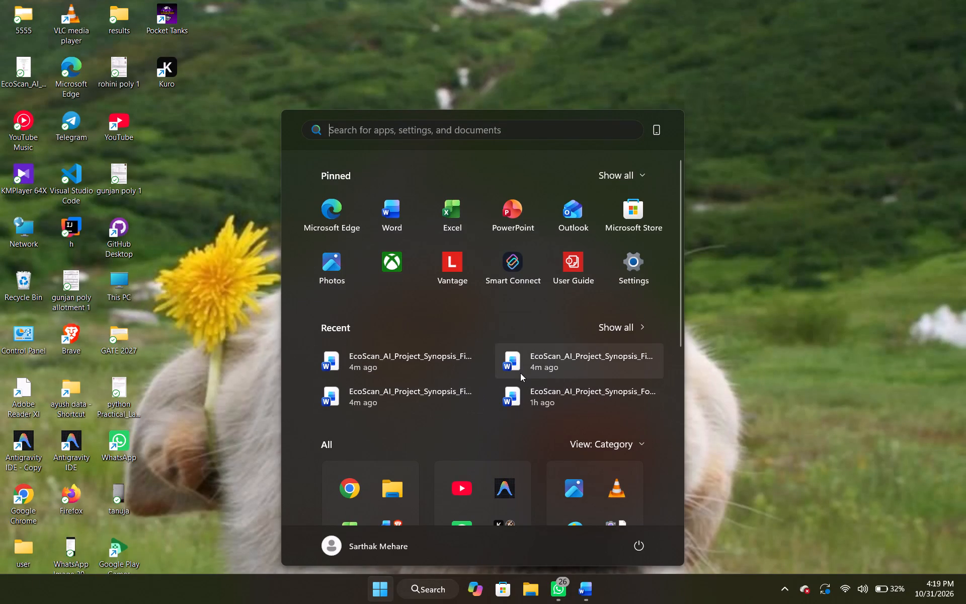
pyautogui.click(632, 333)
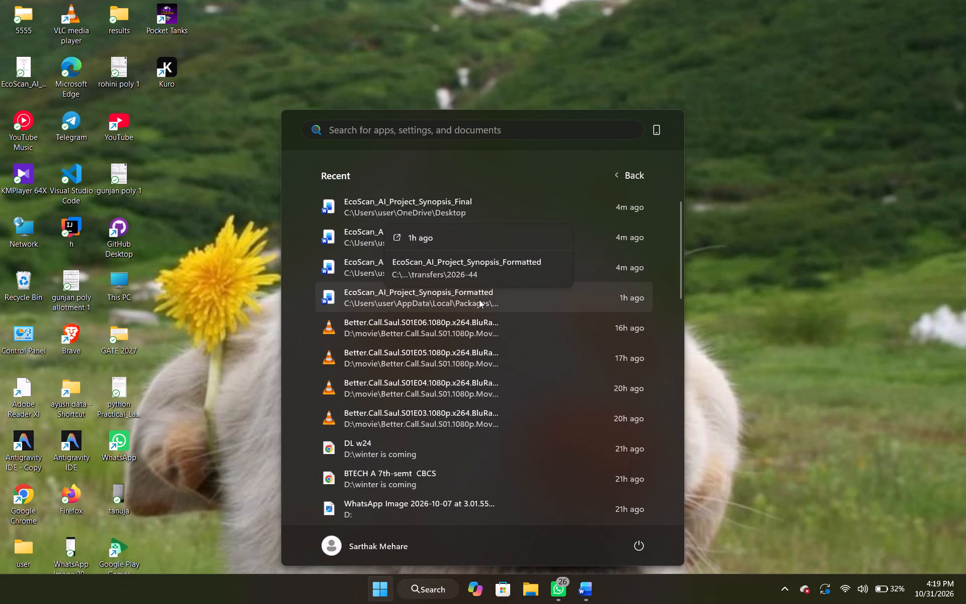
pyautogui.click(479, 299)
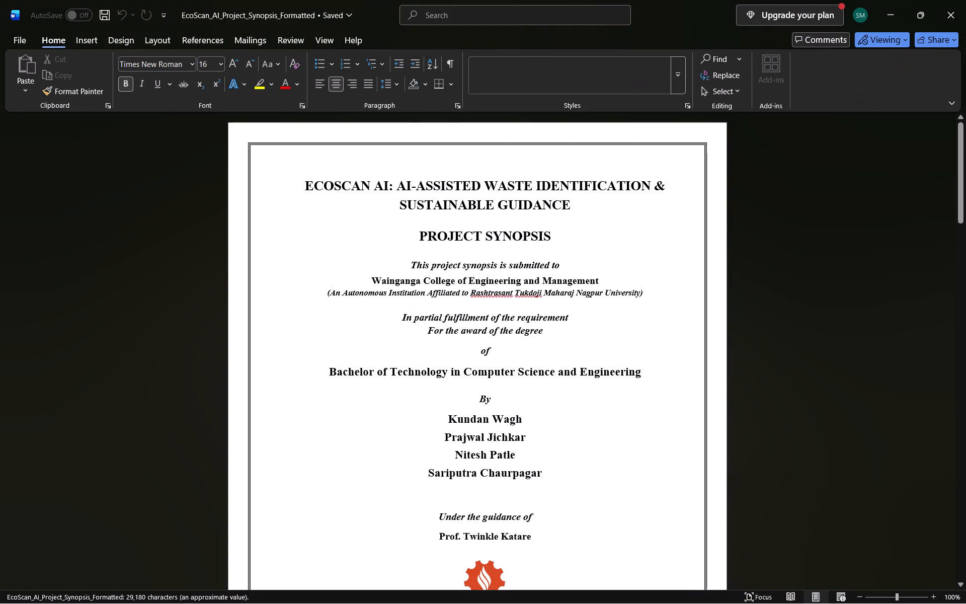
# Review the synopsis front matter from the Institute Vision & Mission page through the declaration and Certificate pages.
pyautogui.scroll(-4, 479, 299)
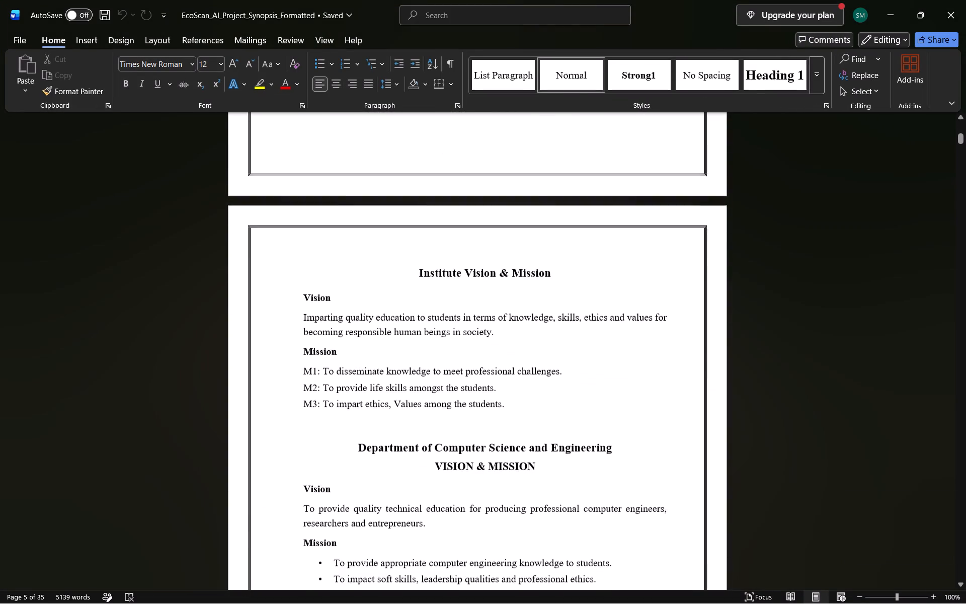
pyautogui.scroll(-6, 479, 299)
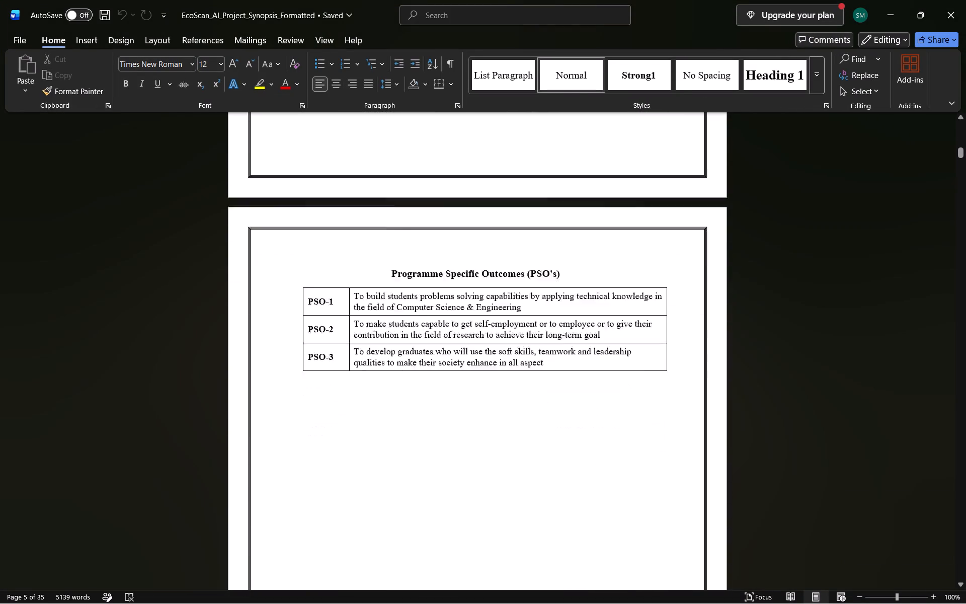
pyautogui.scroll(-11, 479, 299)
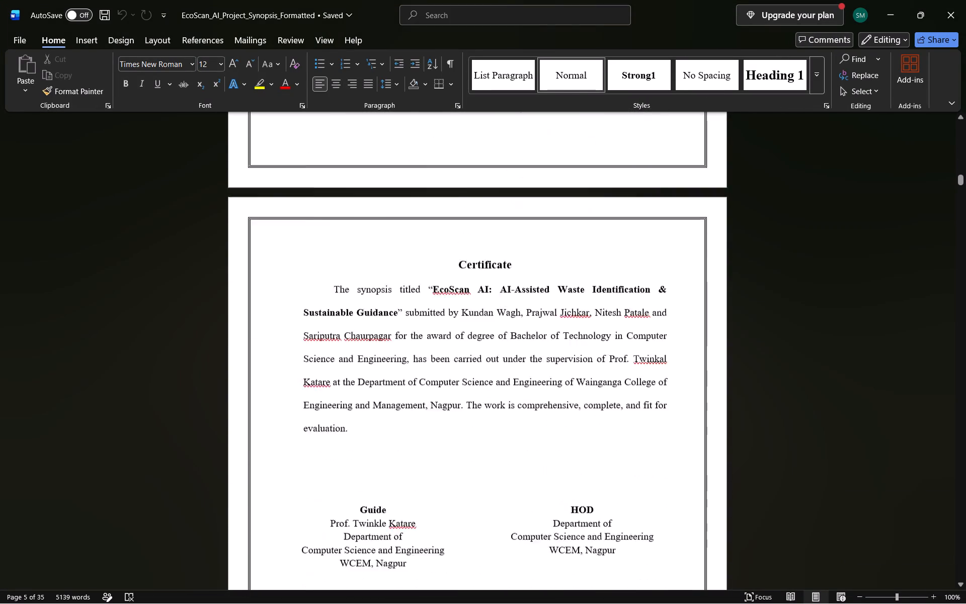
pyautogui.scroll(-2, 479, 299)
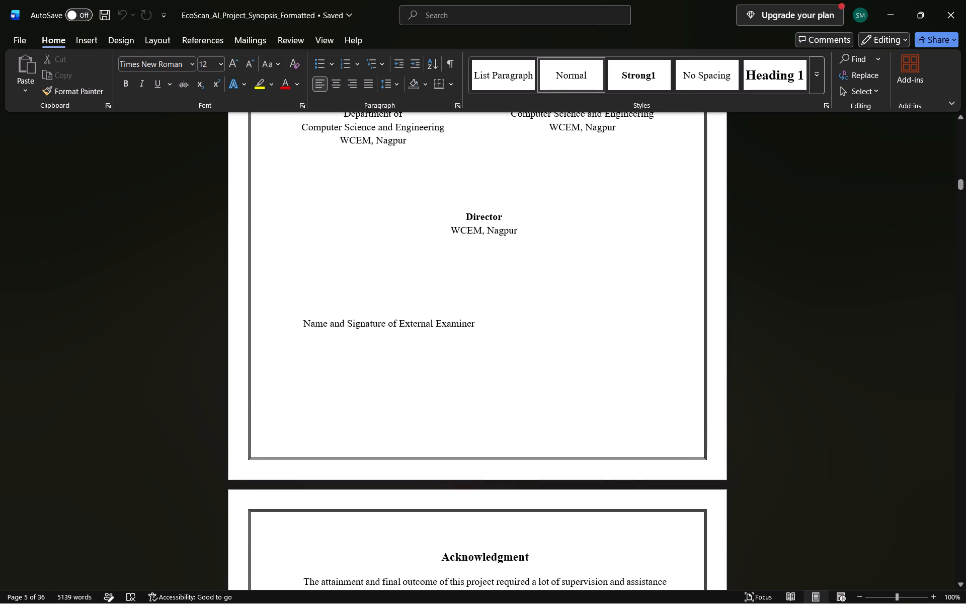
pyautogui.scroll(3, 479, 299)
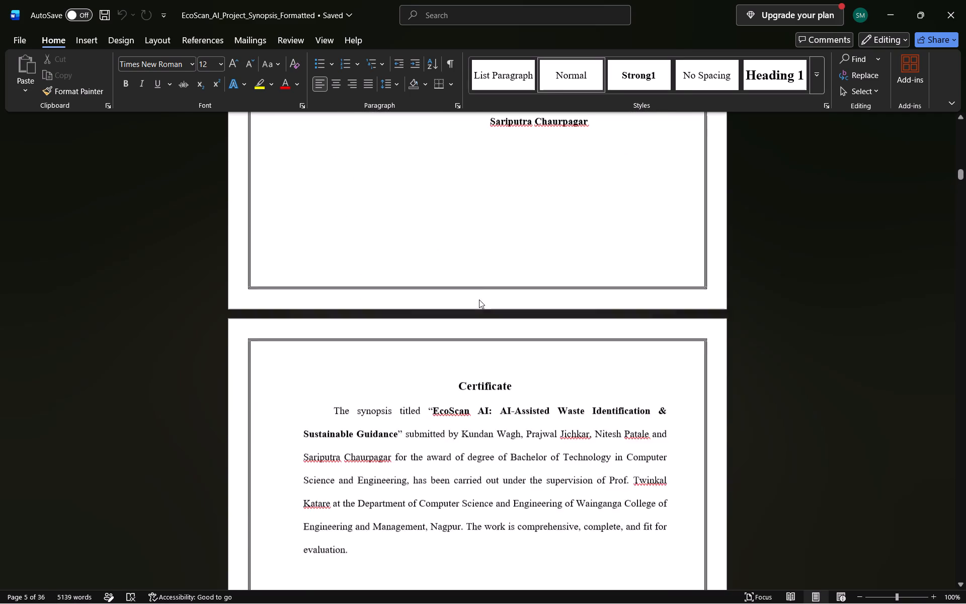
pyautogui.scroll(4, 479, 299)
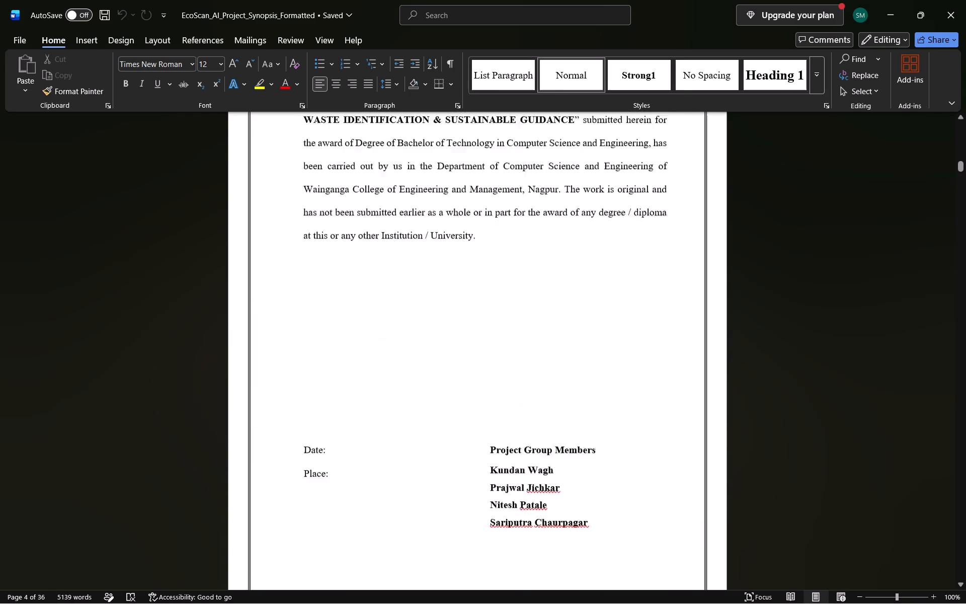
pyautogui.scroll(1, 479, 299)
# Look over the page layout of the whole synopsis through the Chapter 9 references, and return to the cover page.
pyautogui.scroll(-20, 479, 299)
pyautogui.scroll(-6, 479, 299)
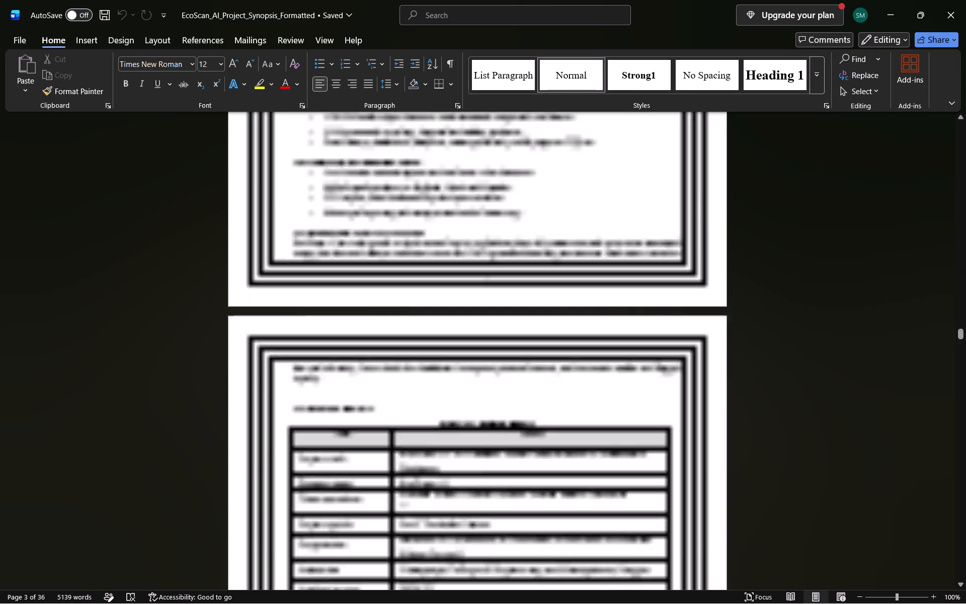
pyautogui.scroll(-5, 479, 299)
pyautogui.scroll(1, 479, 299)
pyautogui.keyDown('ctrl'); pyautogui.scroll(-1, 479, 299); pyautogui.keyUp('ctrl')
pyautogui.keyDown('ctrl'); pyautogui.scroll(1, 479, 299); pyautogui.keyUp('ctrl')
pyautogui.keyDown('ctrl'); pyautogui.scroll(-1, 479, 299); pyautogui.keyUp('ctrl')
pyautogui.keyDown('ctrl'); pyautogui.scroll(2, 479, 299); pyautogui.keyUp('ctrl')
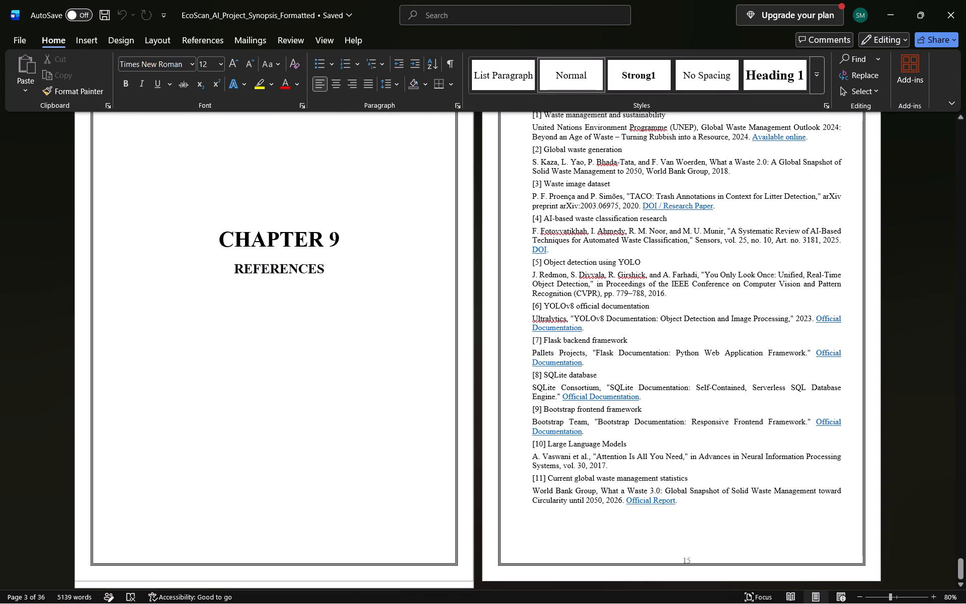
pyautogui.keyDown('ctrl'); pyautogui.scroll(-6, 478, 300); pyautogui.keyUp('ctrl')
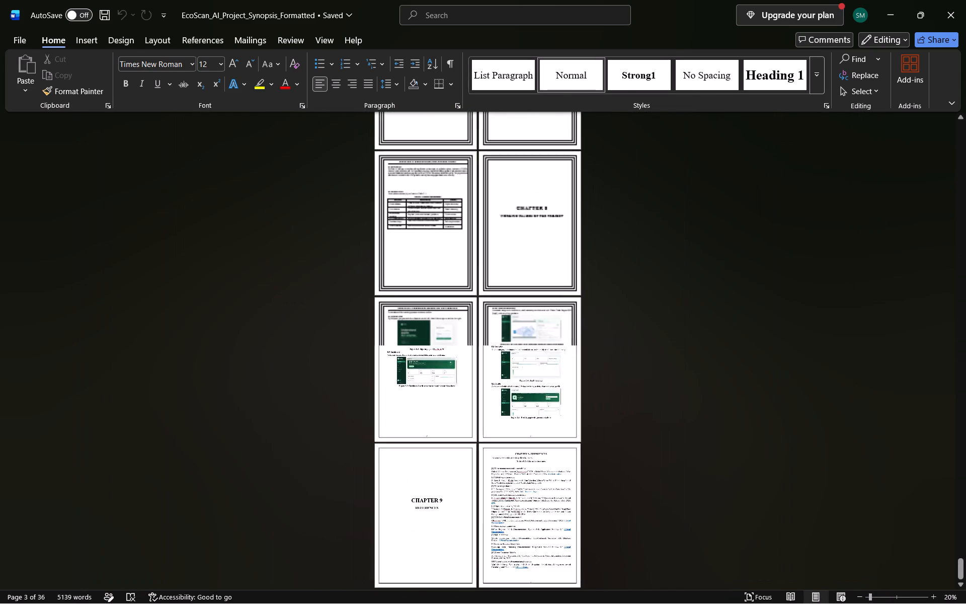
pyautogui.keyDown('ctrl'); pyautogui.scroll(16, 478, 300); pyautogui.keyUp('ctrl')
pyautogui.scroll(12, 478, 300)
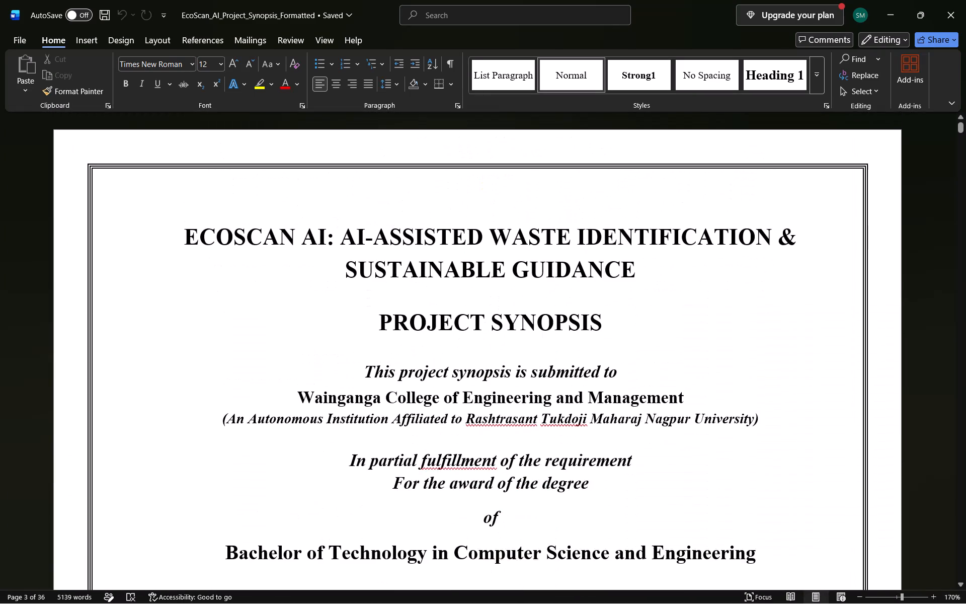
pyautogui.keyDown('ctrl'); pyautogui.scroll(-3, 478, 300); pyautogui.keyUp('ctrl')
pyautogui.scroll(7, 478, 300)
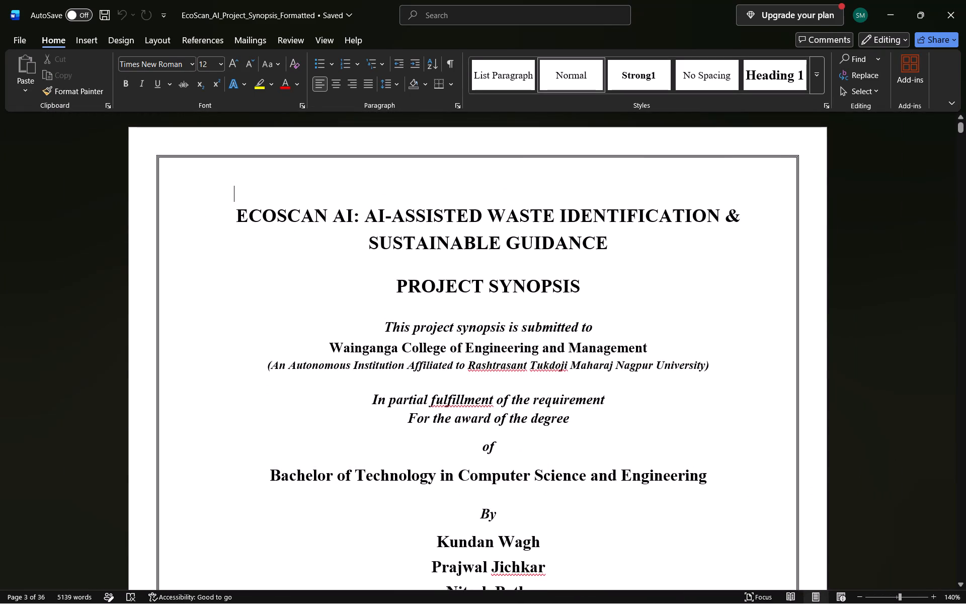
pyautogui.keyDown('ctrl'); pyautogui.scroll(-2, 478, 300); pyautogui.keyUp('ctrl')
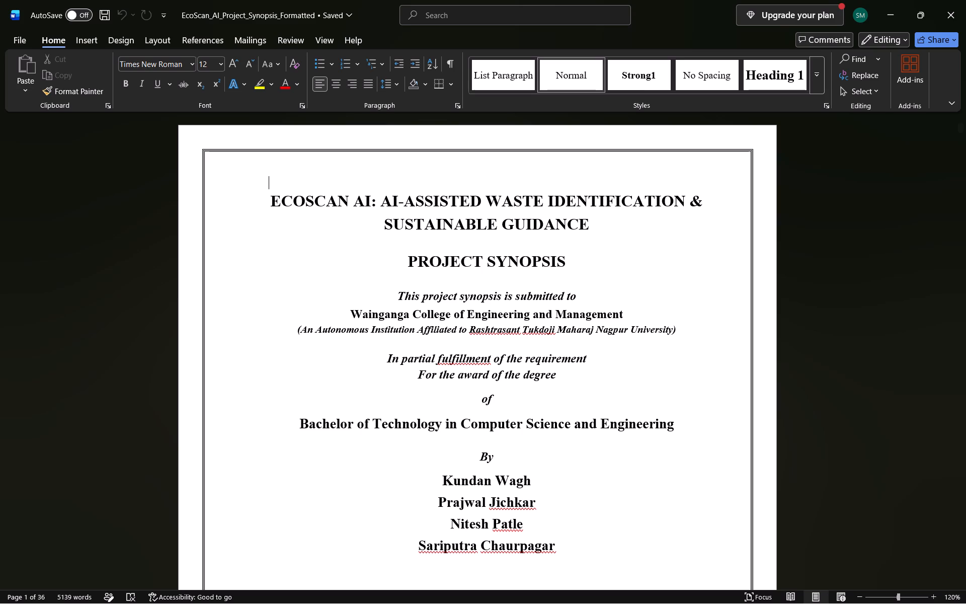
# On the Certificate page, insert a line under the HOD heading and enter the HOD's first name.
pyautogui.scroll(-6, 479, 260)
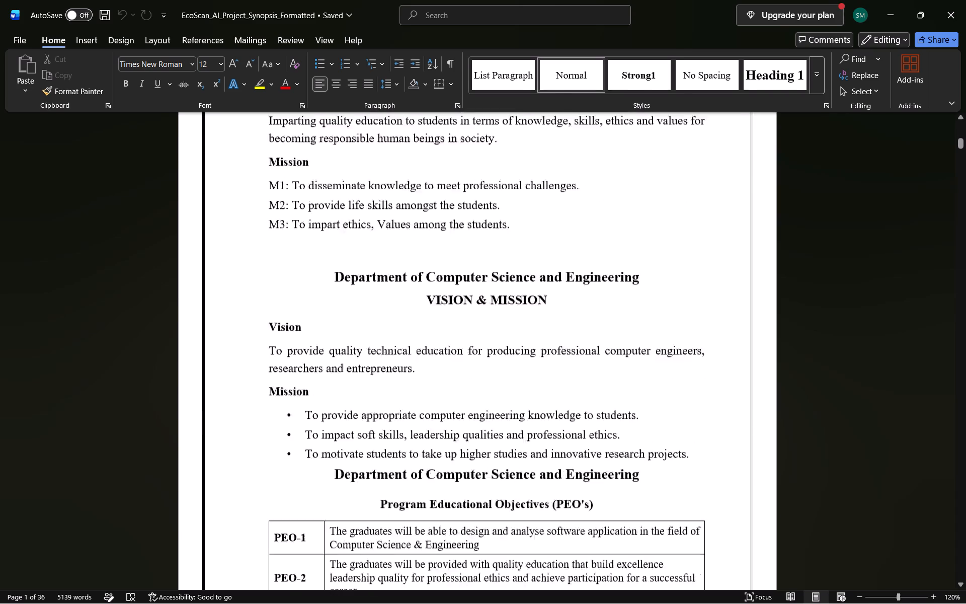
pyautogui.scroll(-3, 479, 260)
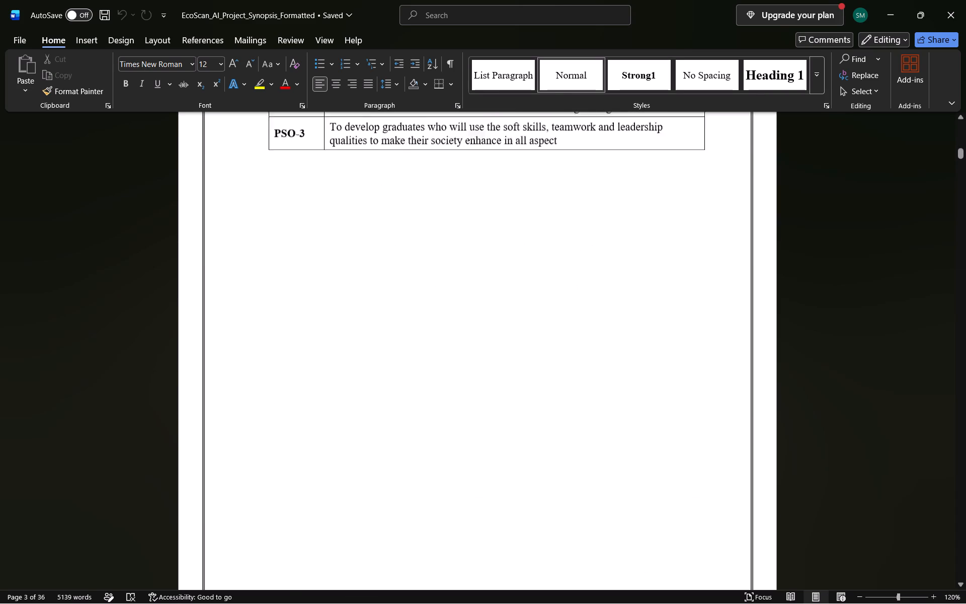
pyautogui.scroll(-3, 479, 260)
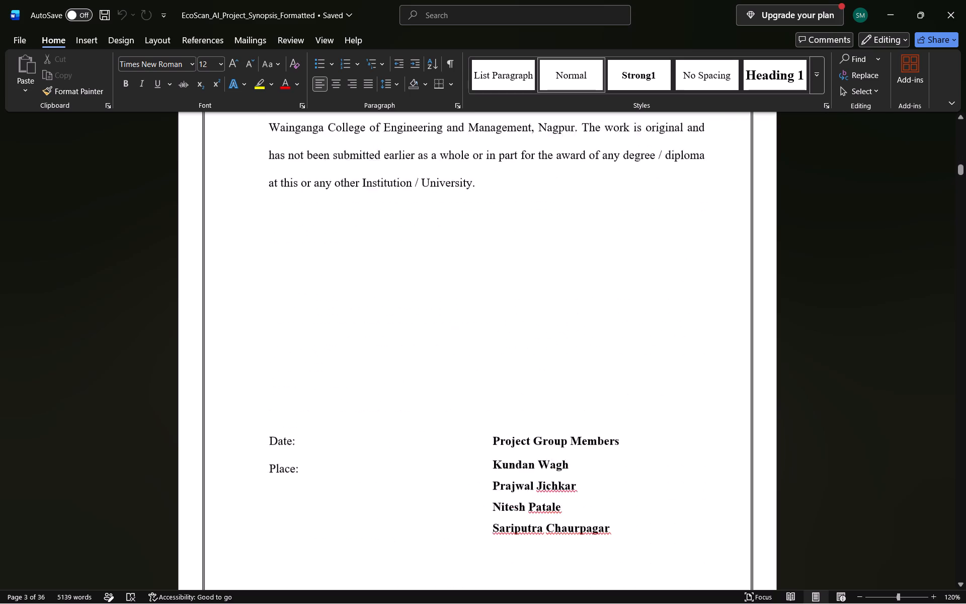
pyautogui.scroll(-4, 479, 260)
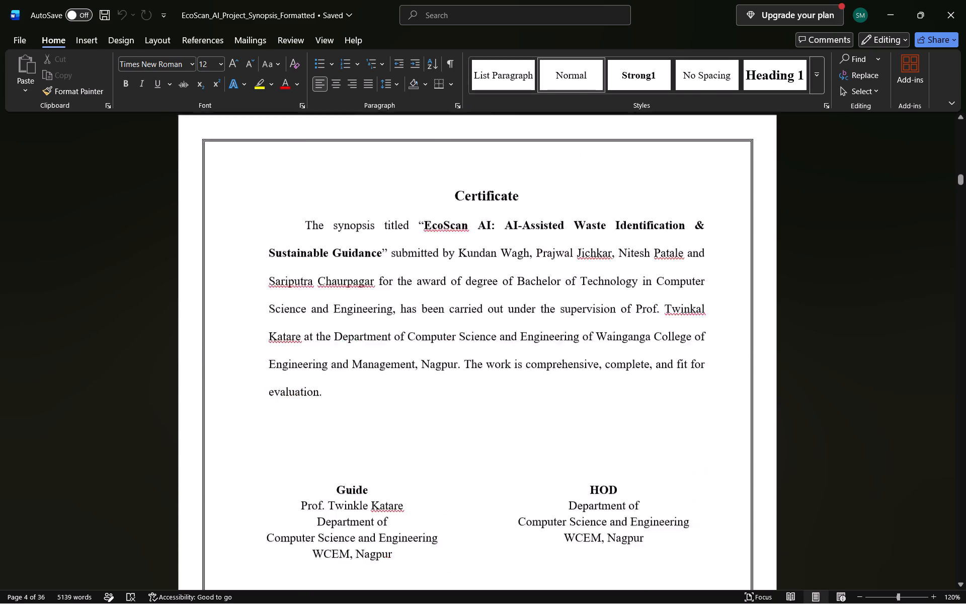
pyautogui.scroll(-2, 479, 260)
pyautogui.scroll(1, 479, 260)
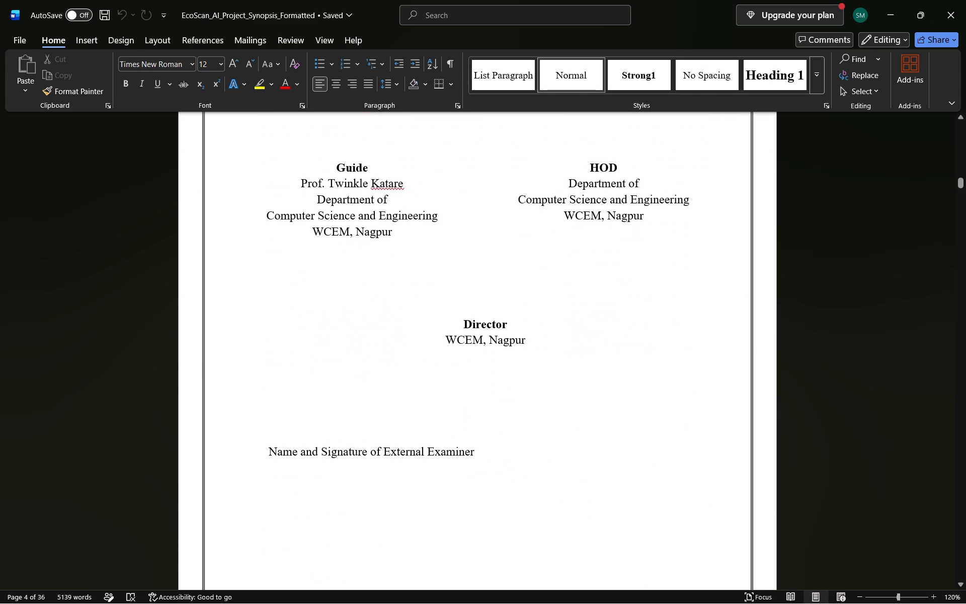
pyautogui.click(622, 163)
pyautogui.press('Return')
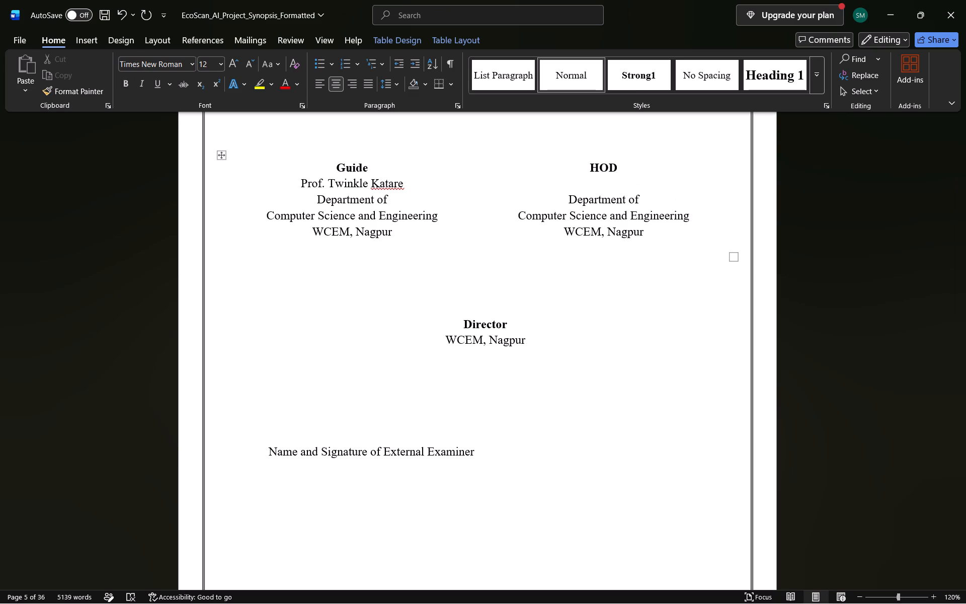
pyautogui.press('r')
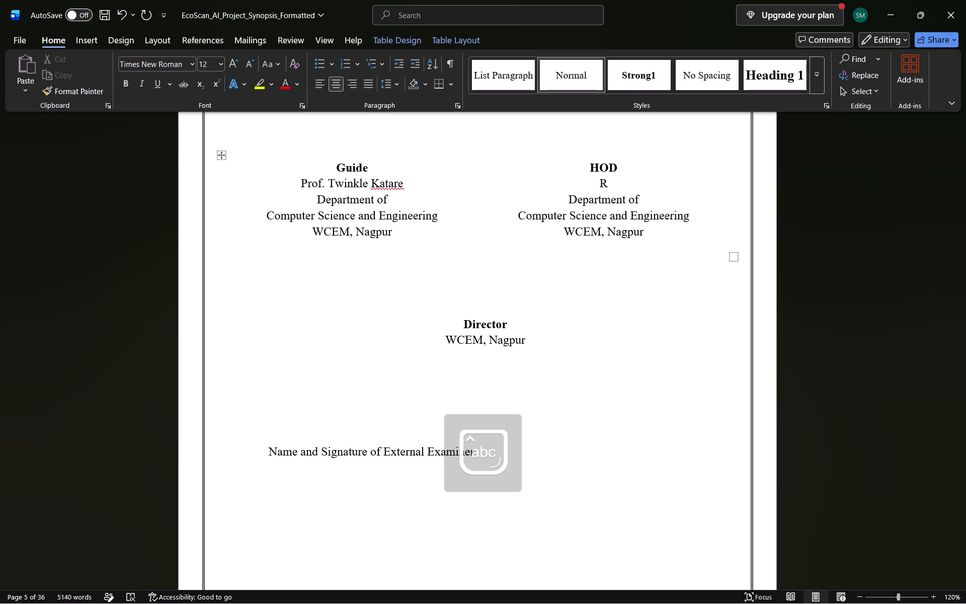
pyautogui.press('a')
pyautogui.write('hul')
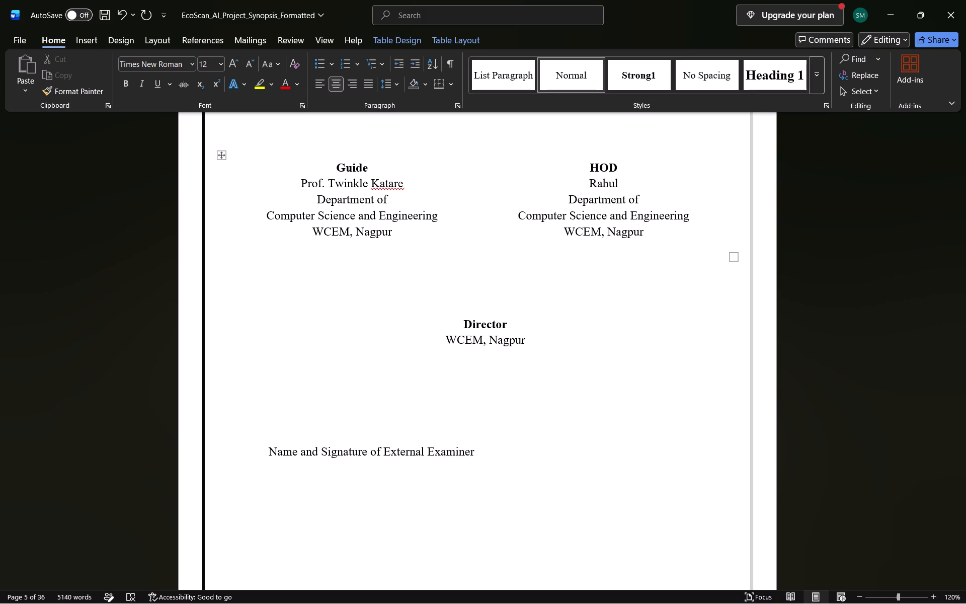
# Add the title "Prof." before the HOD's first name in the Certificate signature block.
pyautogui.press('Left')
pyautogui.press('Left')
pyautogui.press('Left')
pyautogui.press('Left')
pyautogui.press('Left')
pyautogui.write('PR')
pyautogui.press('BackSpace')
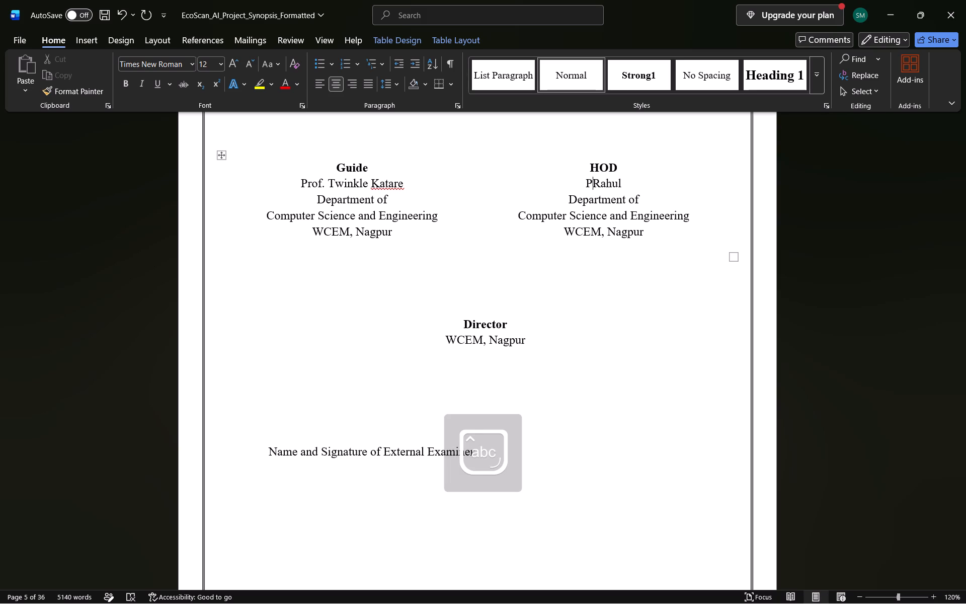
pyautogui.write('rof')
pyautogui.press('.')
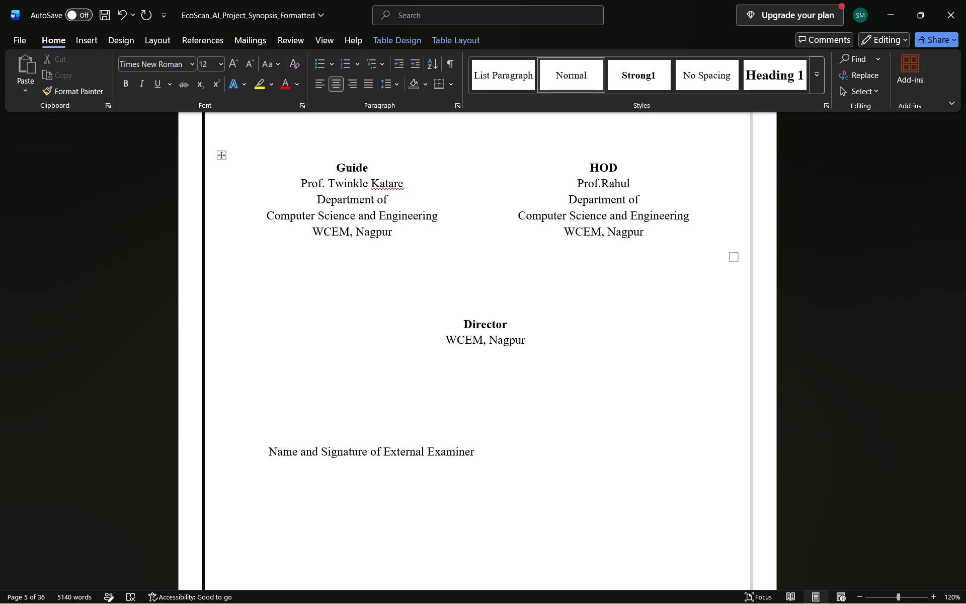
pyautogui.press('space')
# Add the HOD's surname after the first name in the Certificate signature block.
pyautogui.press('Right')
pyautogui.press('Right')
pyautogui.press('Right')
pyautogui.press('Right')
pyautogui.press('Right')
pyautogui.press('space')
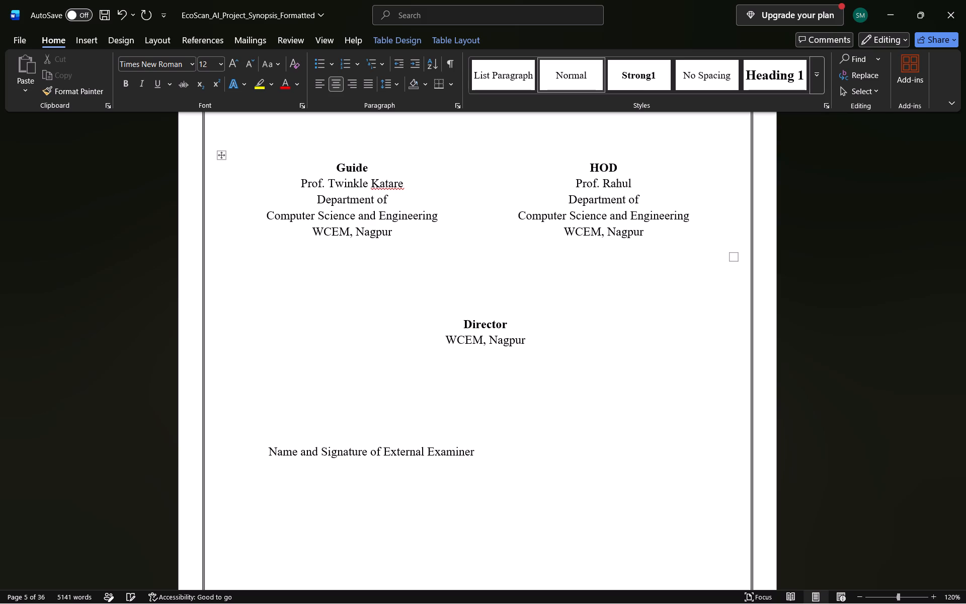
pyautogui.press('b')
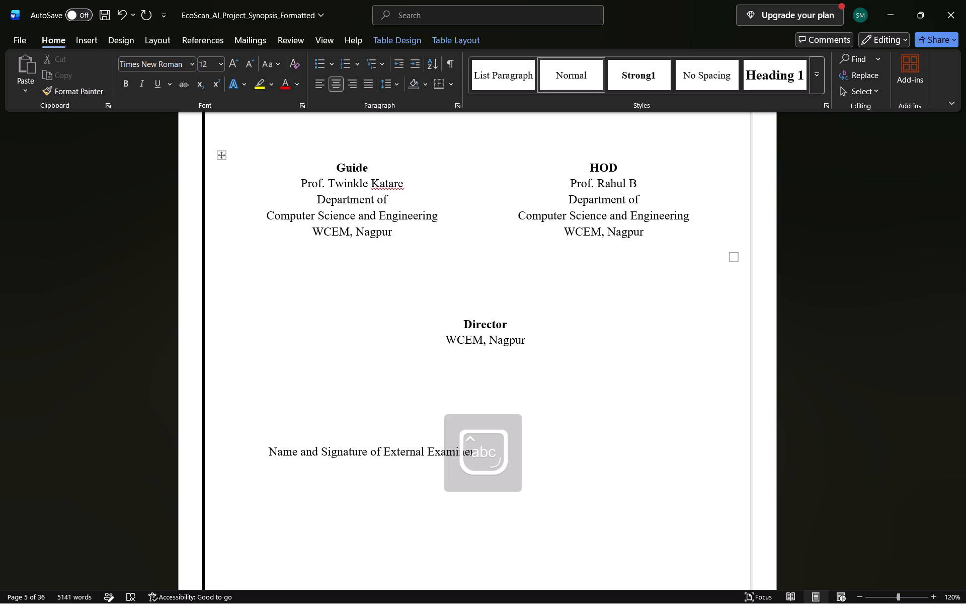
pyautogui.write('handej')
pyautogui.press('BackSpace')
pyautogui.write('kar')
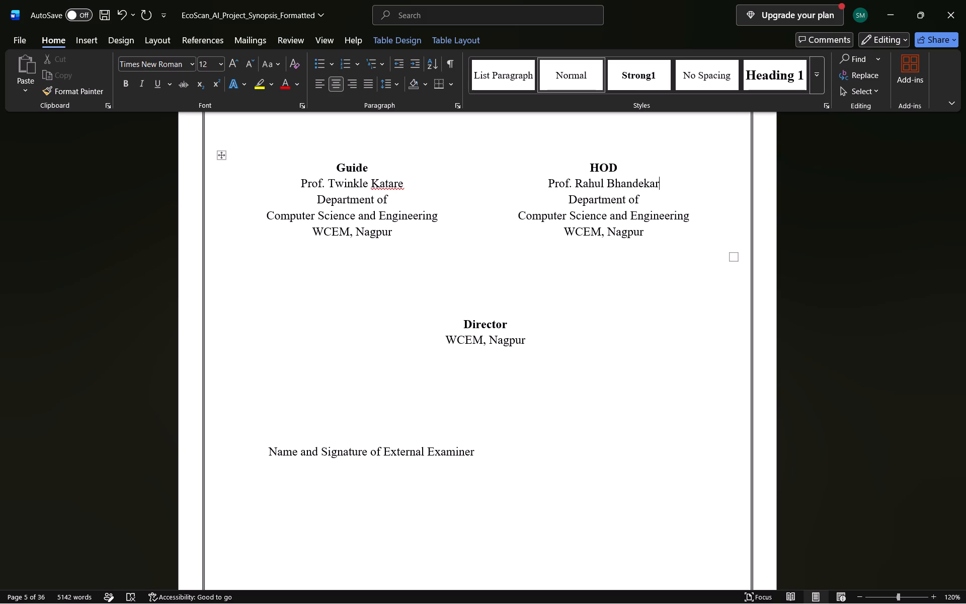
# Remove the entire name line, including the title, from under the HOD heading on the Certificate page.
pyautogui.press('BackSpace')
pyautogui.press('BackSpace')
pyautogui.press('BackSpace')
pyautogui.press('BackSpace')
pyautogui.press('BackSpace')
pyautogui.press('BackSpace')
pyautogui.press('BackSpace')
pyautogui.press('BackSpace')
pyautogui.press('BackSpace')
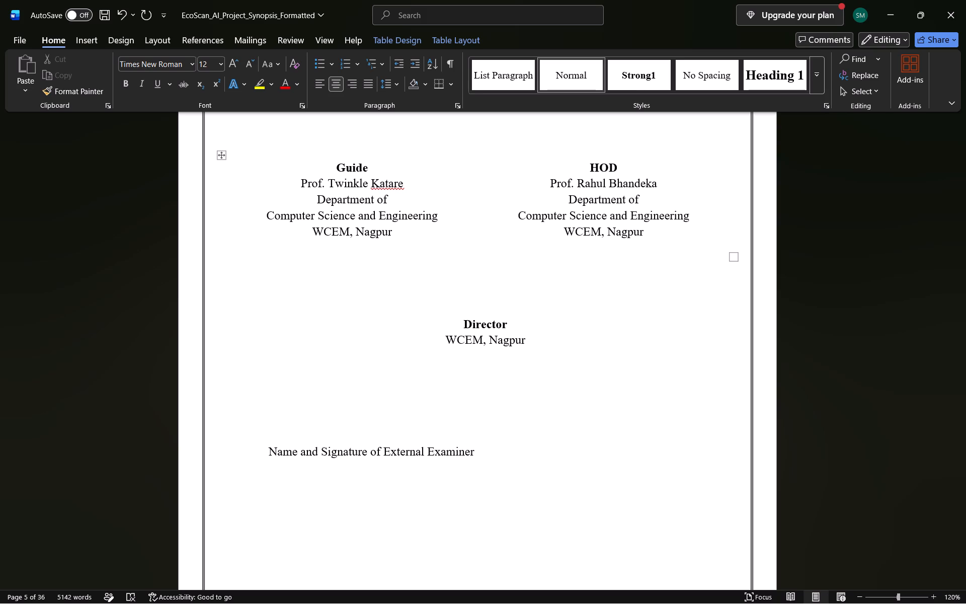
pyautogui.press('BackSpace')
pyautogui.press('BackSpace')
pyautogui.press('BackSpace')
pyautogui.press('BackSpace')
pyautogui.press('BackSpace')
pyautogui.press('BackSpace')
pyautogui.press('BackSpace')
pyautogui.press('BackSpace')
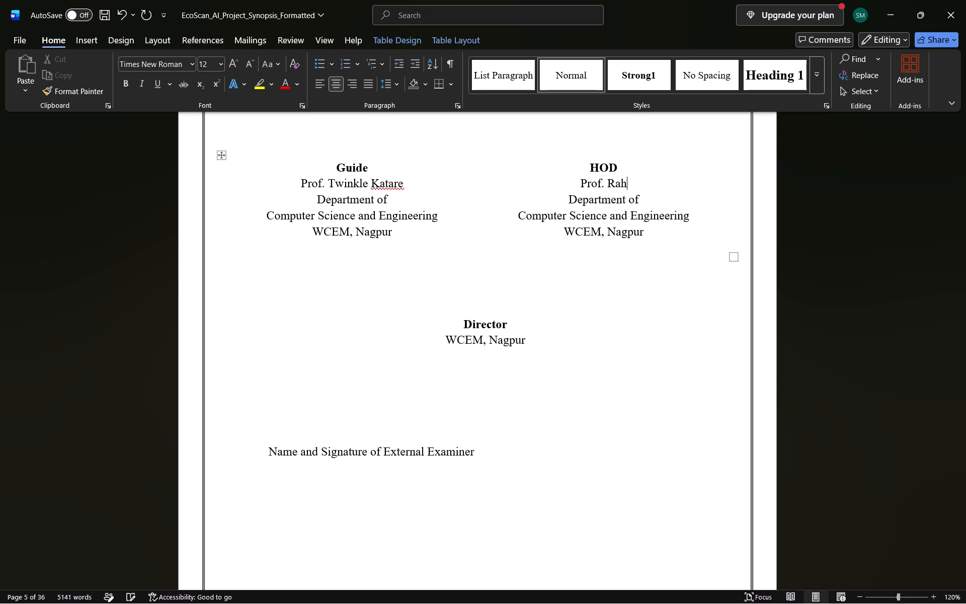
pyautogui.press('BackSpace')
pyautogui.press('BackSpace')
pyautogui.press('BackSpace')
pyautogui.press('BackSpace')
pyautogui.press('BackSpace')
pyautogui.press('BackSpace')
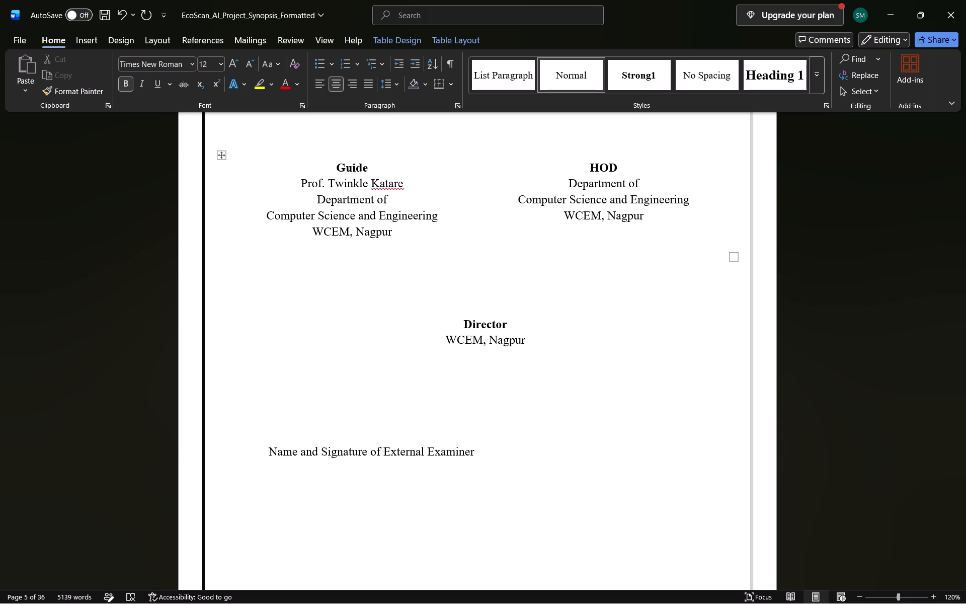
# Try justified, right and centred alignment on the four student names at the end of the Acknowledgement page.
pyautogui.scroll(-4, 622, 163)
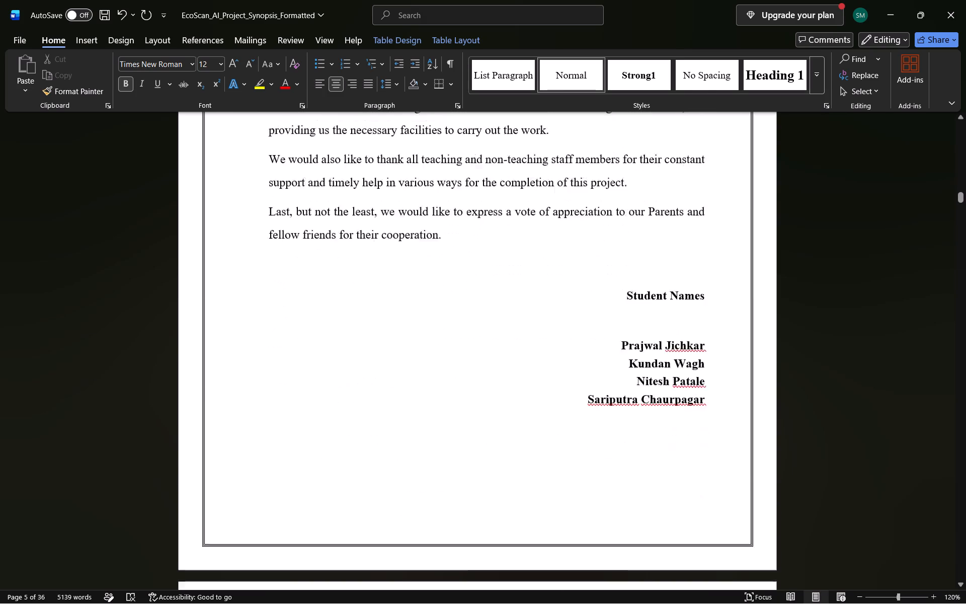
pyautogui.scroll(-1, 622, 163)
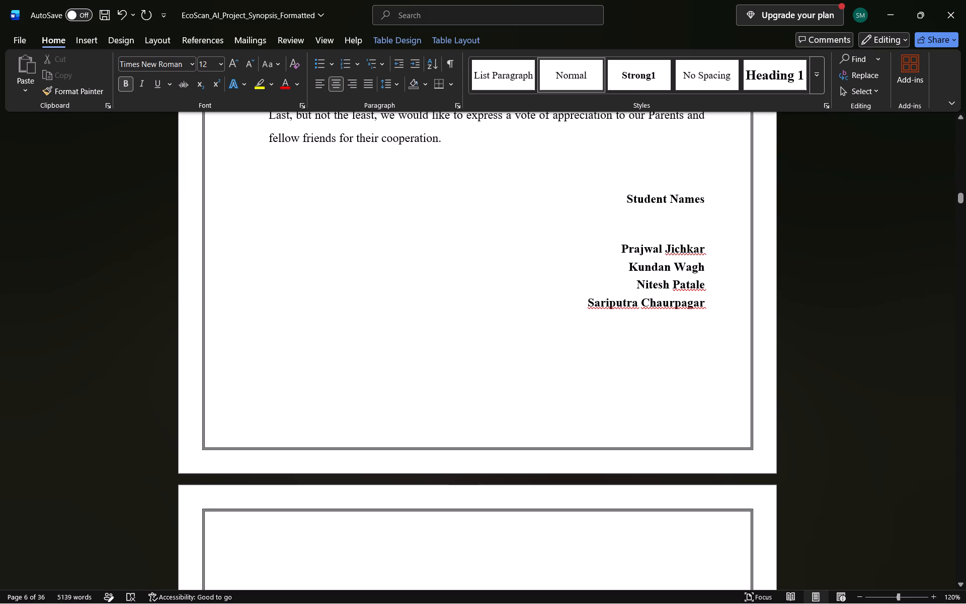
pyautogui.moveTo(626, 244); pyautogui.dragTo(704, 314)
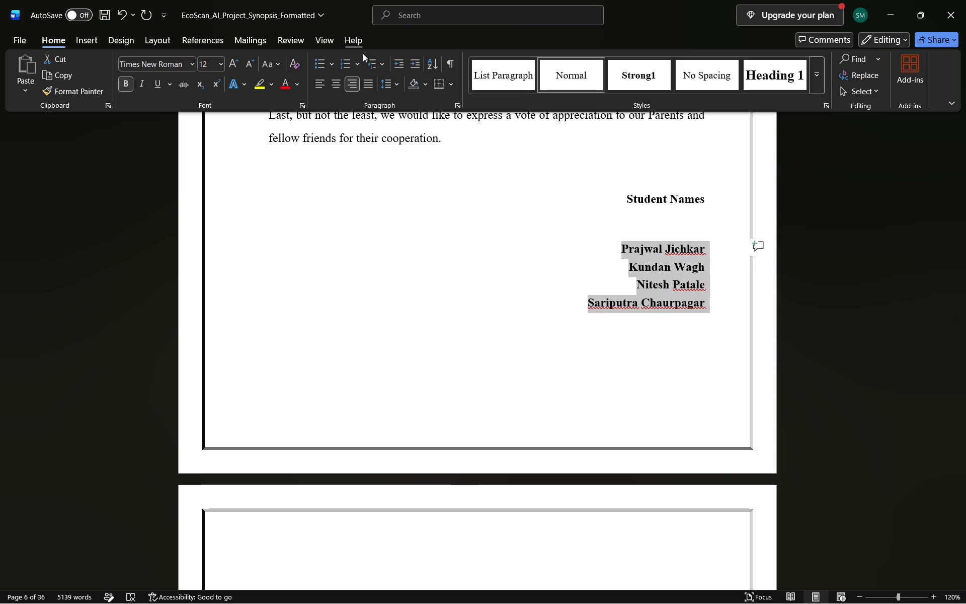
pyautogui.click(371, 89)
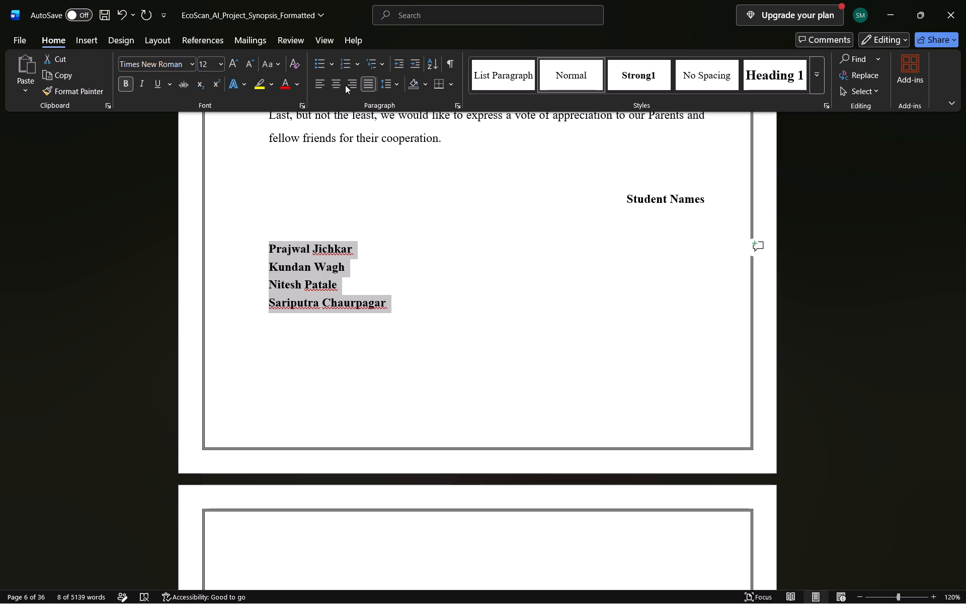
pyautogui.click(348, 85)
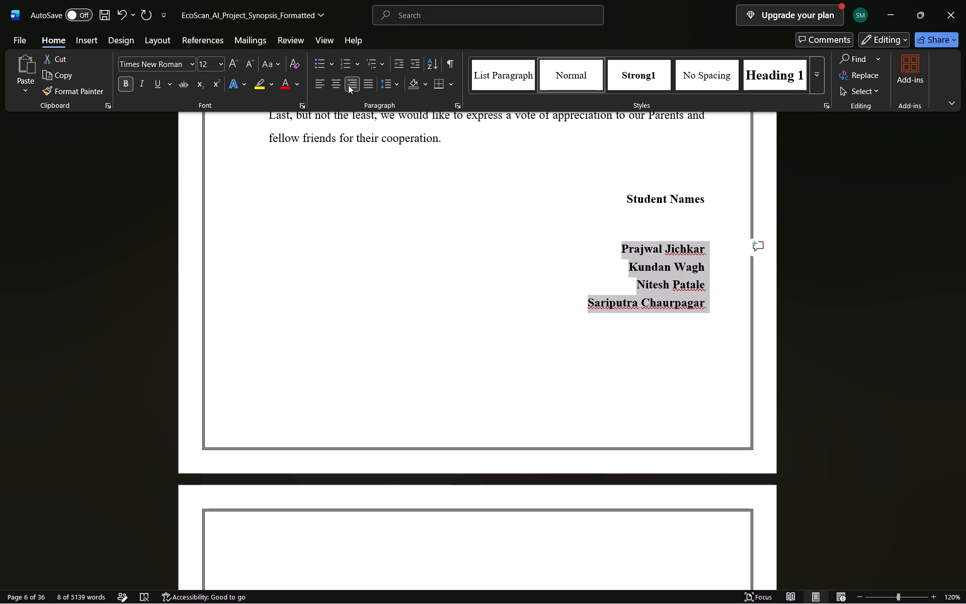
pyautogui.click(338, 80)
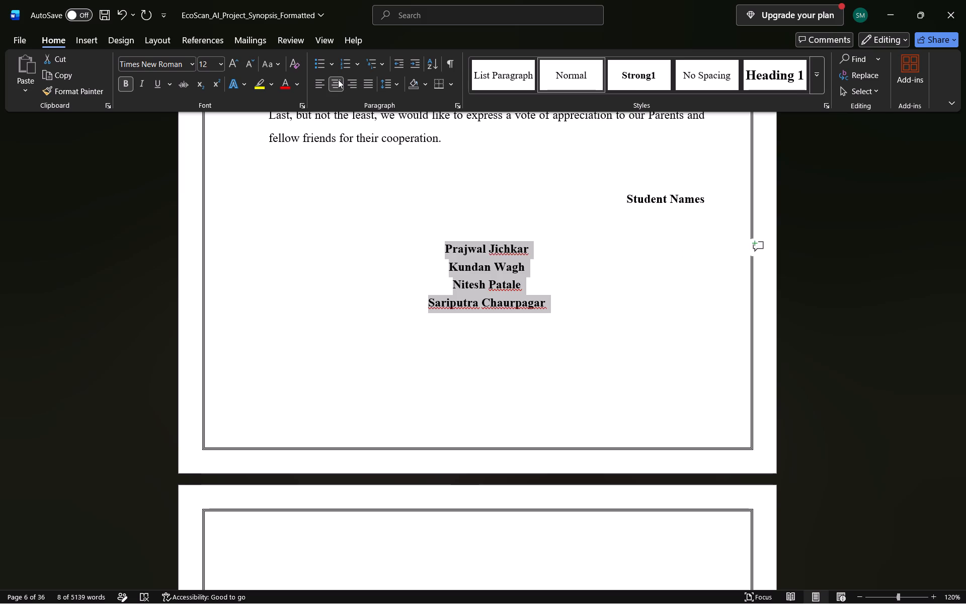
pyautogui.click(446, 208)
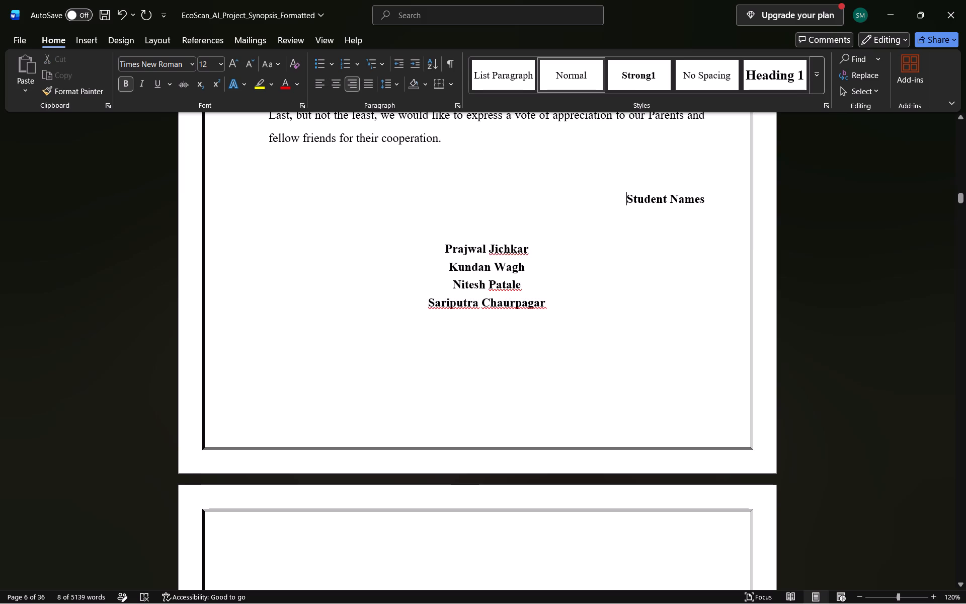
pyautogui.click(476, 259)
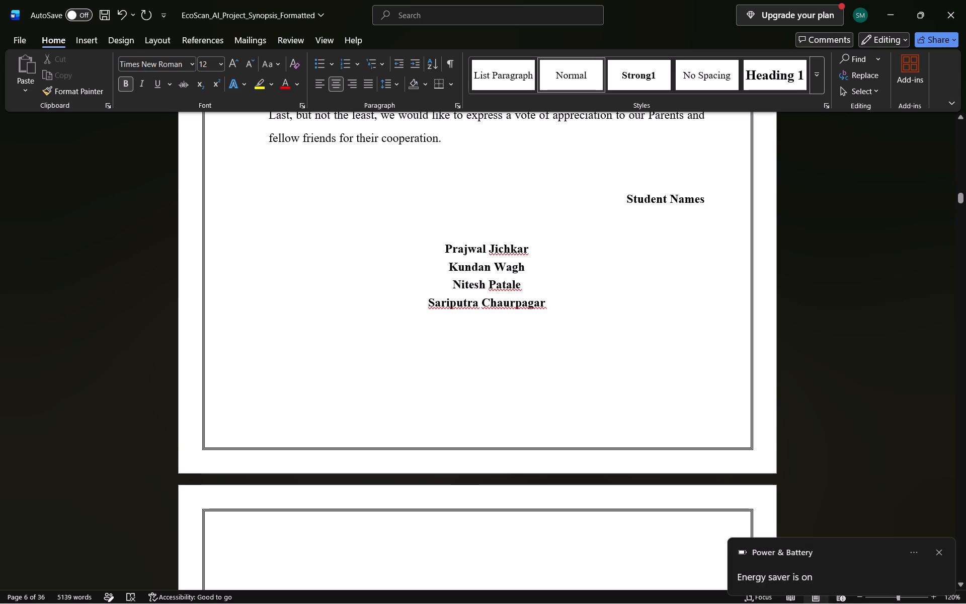
# Cut the four student names from below the Student Names heading.
pyautogui.doubleClick(453, 247)
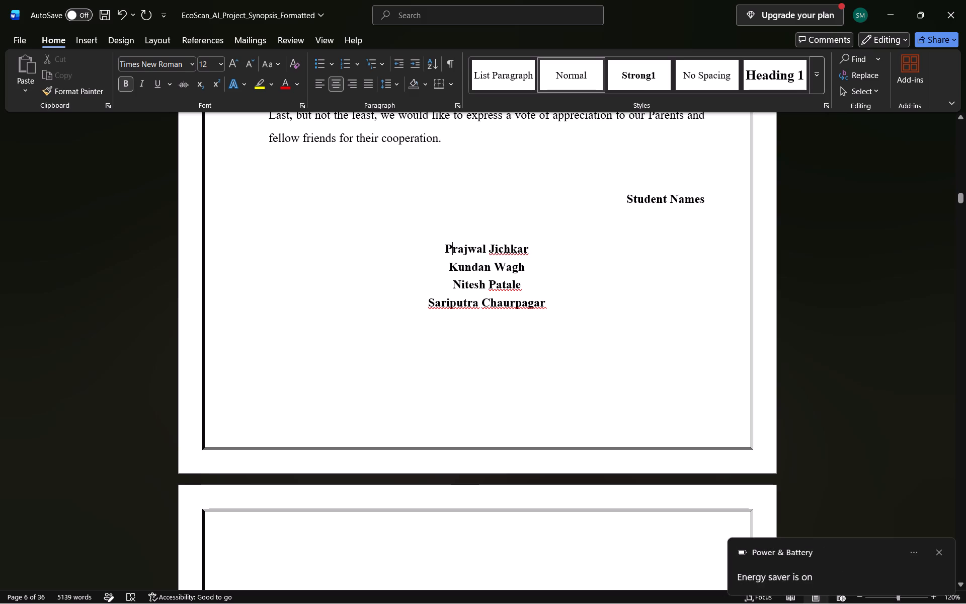
pyautogui.click(453, 247)
pyautogui.moveTo(453, 247); pyautogui.dragTo(578, 298)
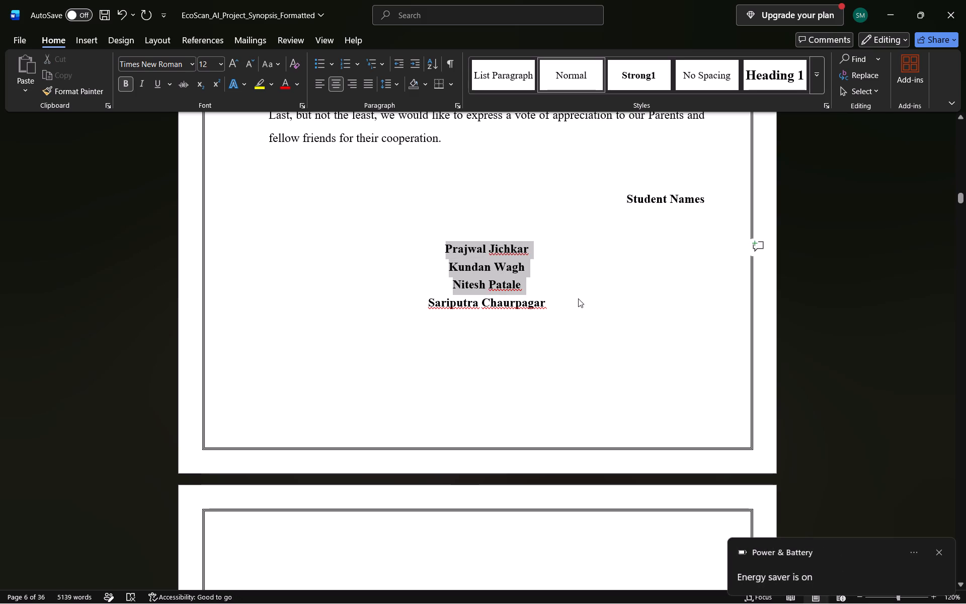
pyautogui.moveTo(578, 298); pyautogui.dragTo(586, 313)
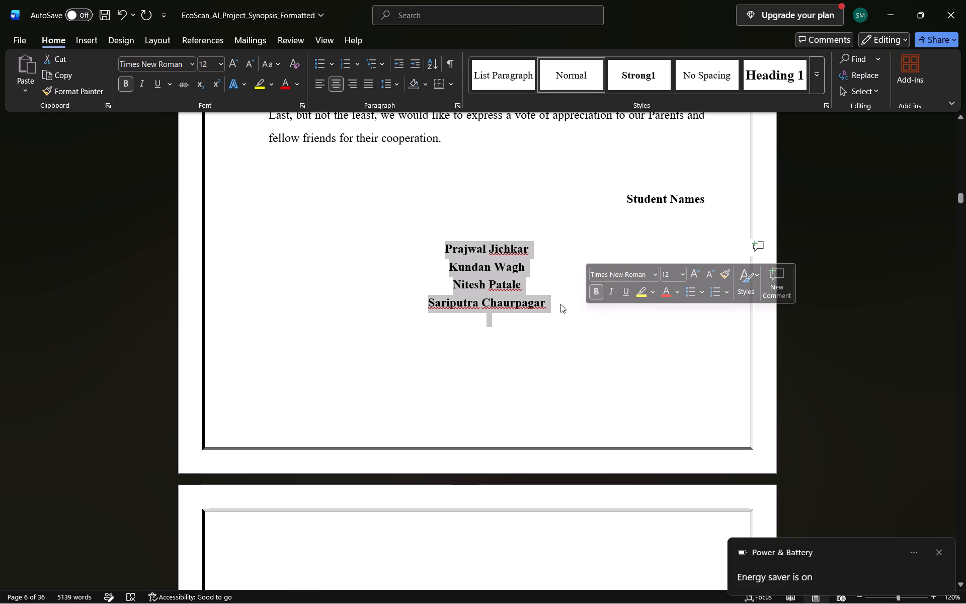
pyautogui.hotkey('ctrl', 'x')
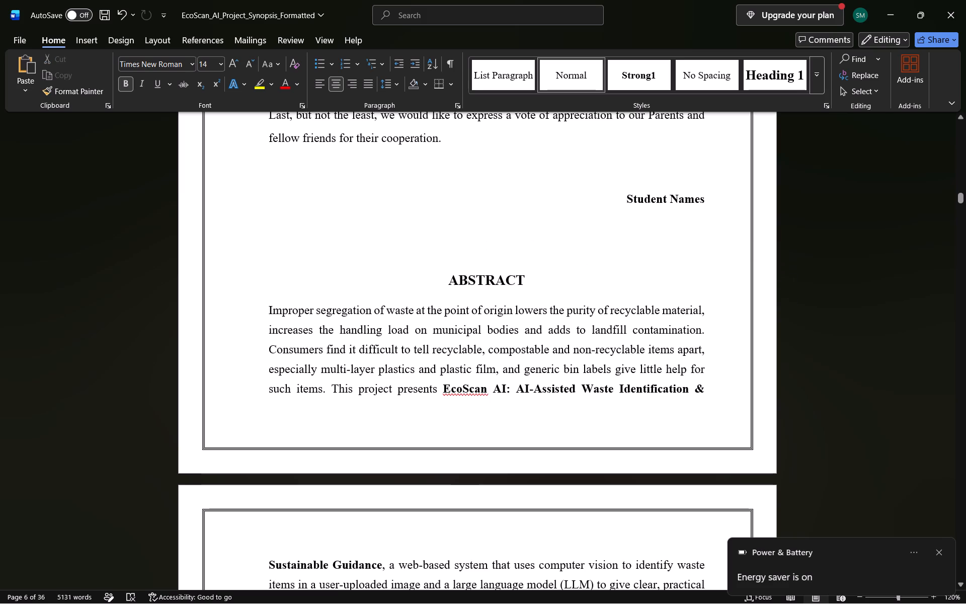
# Add four blank lines below the Student Names heading and pad the first blank line with spaces.
pyautogui.click(674, 223)
pyautogui.press('Return')
pyautogui.press('Return')
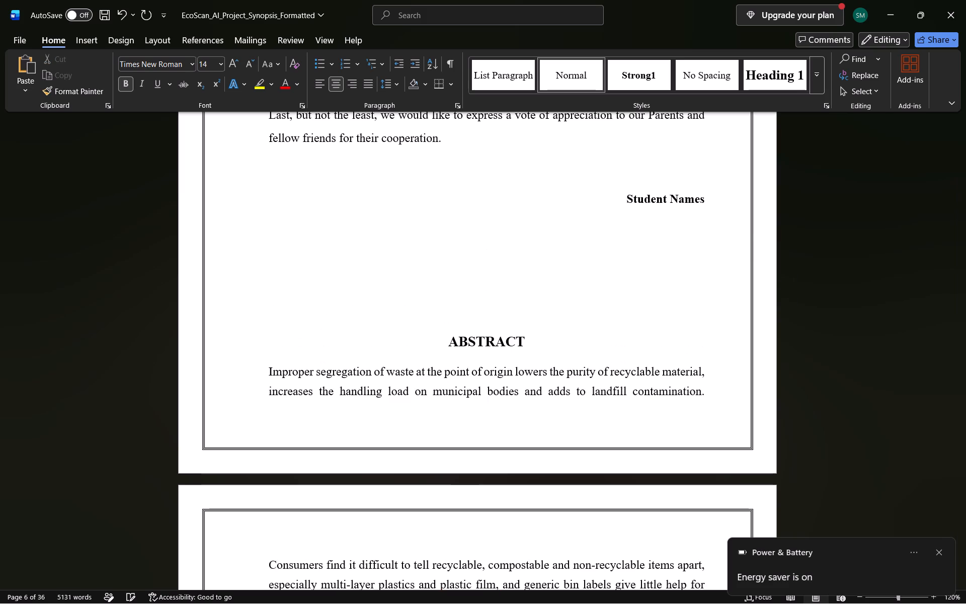
pyautogui.press('Return')
pyautogui.press('Return')
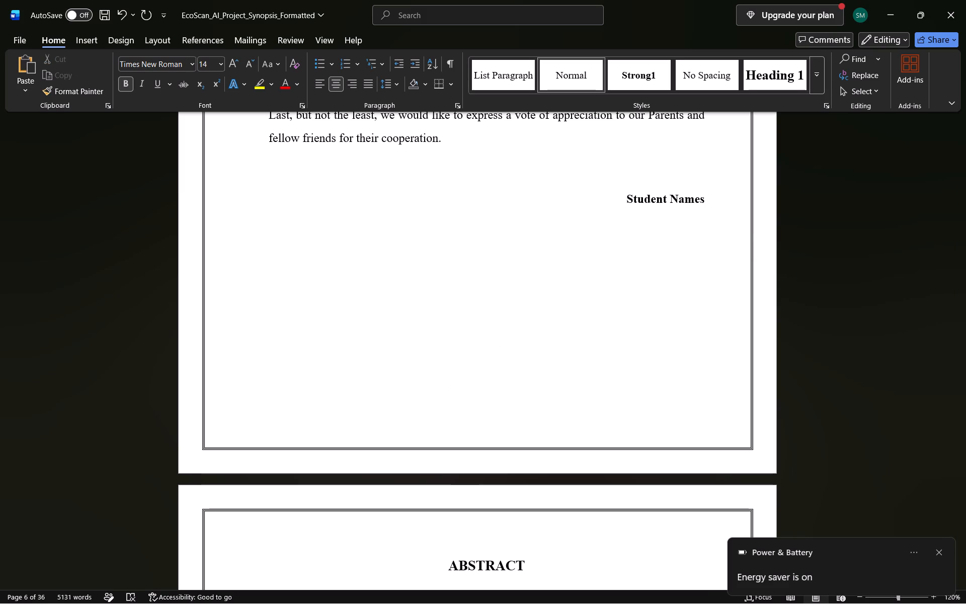
pyautogui.click(562, 223)
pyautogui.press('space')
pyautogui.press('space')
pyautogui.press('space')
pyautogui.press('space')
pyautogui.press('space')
# Insert a table with one column and four rows below the Student Names heading.
pyautogui.click(86, 41)
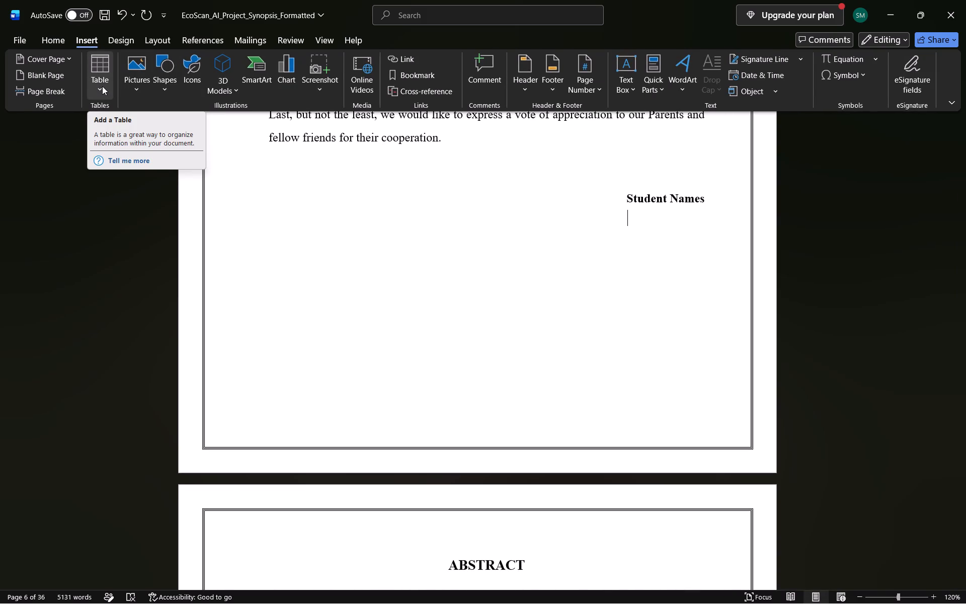
pyautogui.click(100, 69)
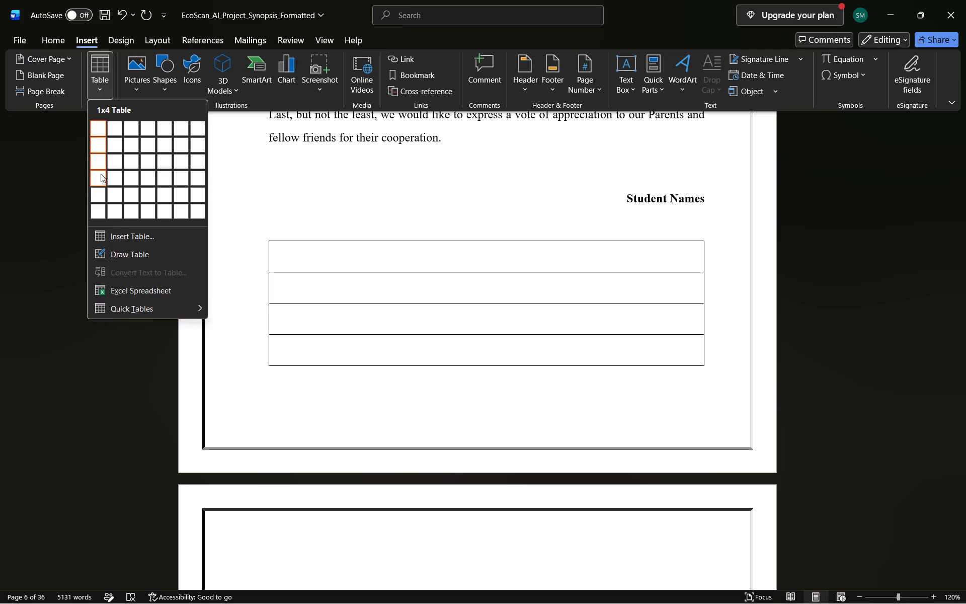
pyautogui.click(101, 174)
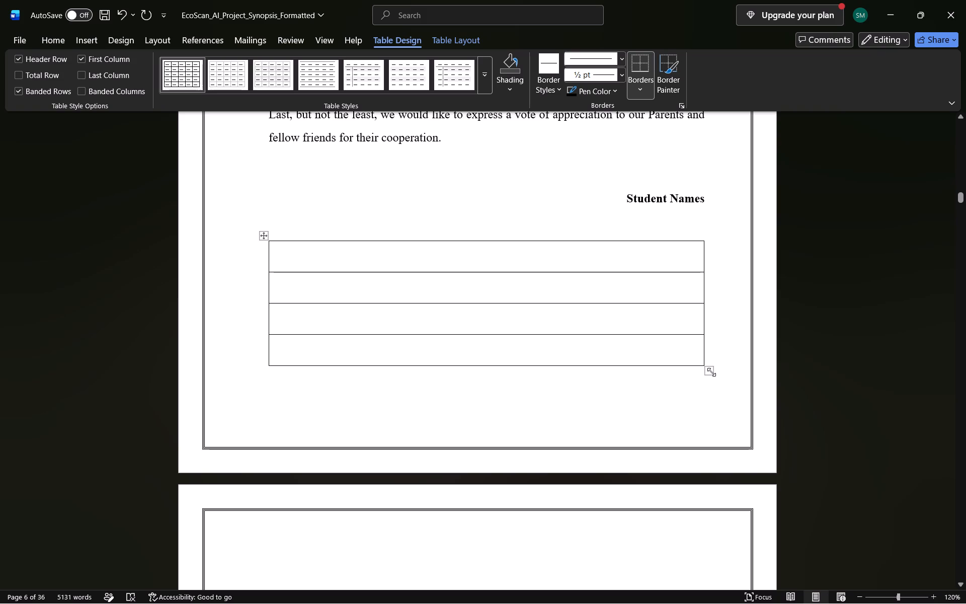
# Narrow the new one-column table to about a third of the text width, keeping its four rows.
pyautogui.keyDown('ctrl'); pyautogui.scroll(-3, 711, 372); pyautogui.keyUp('ctrl')
pyautogui.keyDown('ctrl'); pyautogui.scroll(3, 711, 372); pyautogui.keyUp('ctrl')
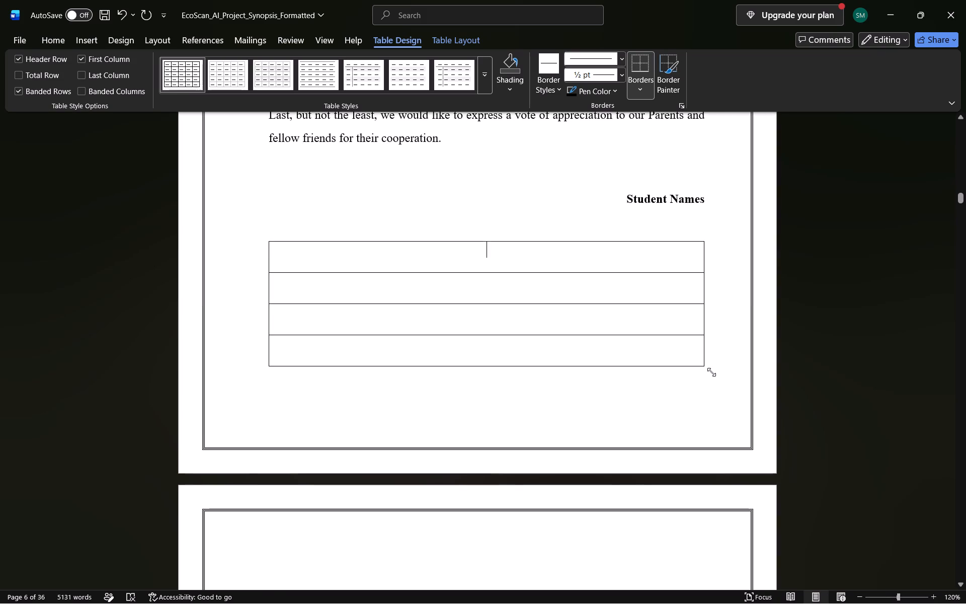
pyautogui.click(687, 353)
pyautogui.hscroll(-1, 711, 370)
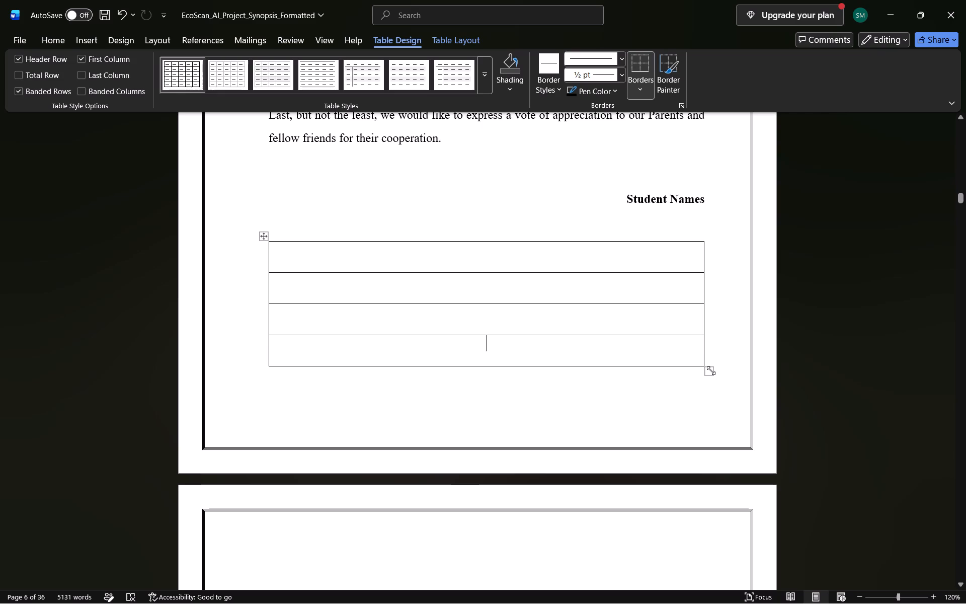
pyautogui.moveTo(711, 369); pyautogui.dragTo(690, 360)
pyautogui.moveTo(695, 370); pyautogui.dragTo(675, 363)
pyautogui.moveTo(675, 363); pyautogui.dragTo(420, 349)
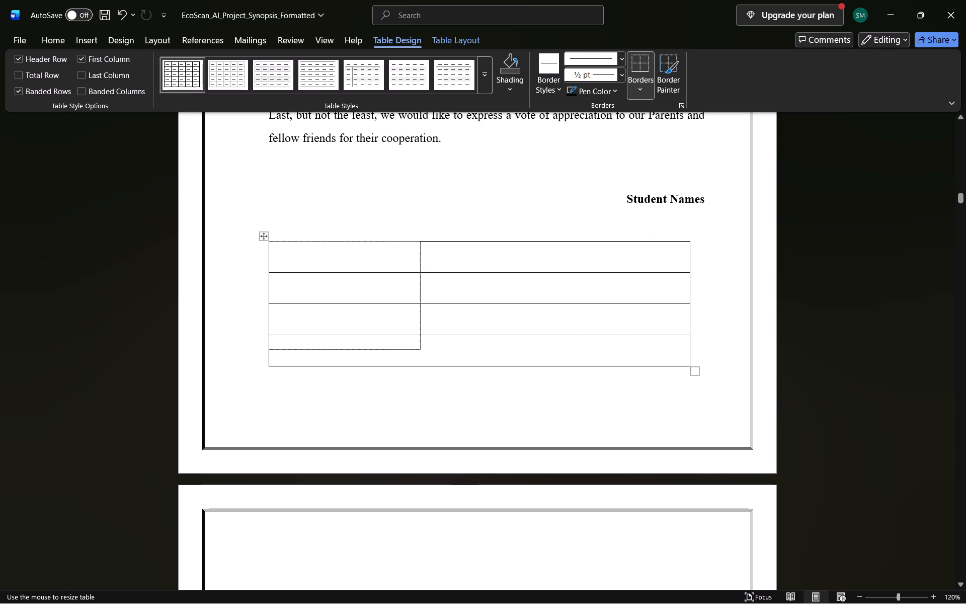
pyautogui.moveTo(420, 349); pyautogui.dragTo(402, 368)
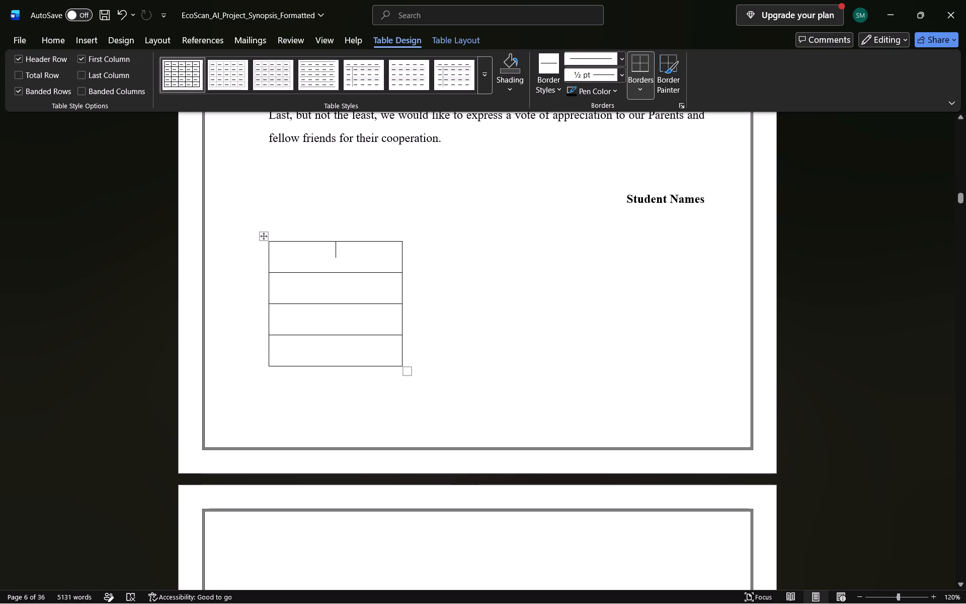
# Move the narrowed table across the page so it sits directly beneath the Student Names heading.
pyautogui.hscroll(3, 264, 236)
pyautogui.keyDown('ctrl'); pyautogui.scroll(3, 264, 236); pyautogui.keyUp('ctrl')
pyautogui.keyDown('ctrl'); pyautogui.scroll(-2, 264, 236); pyautogui.keyUp('ctrl')
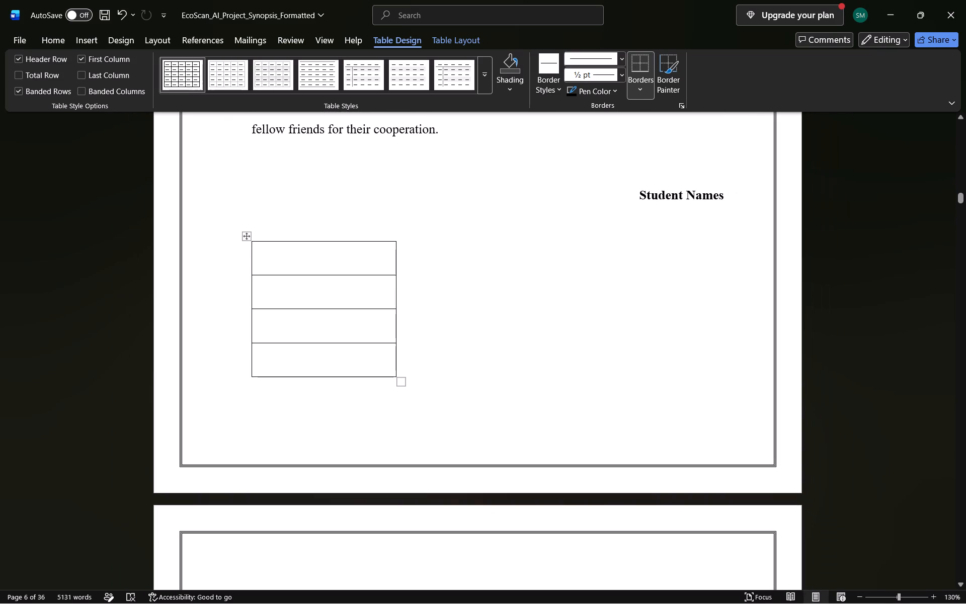
pyautogui.moveTo(245, 237); pyautogui.dragTo(584, 216)
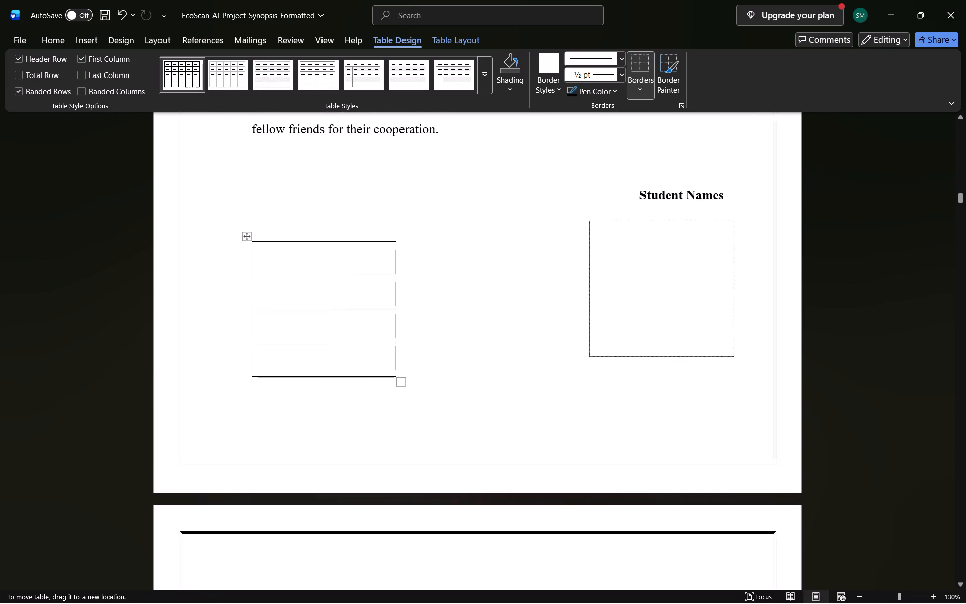
pyautogui.moveTo(584, 216); pyautogui.dragTo(600, 216)
pyautogui.click(600, 216)
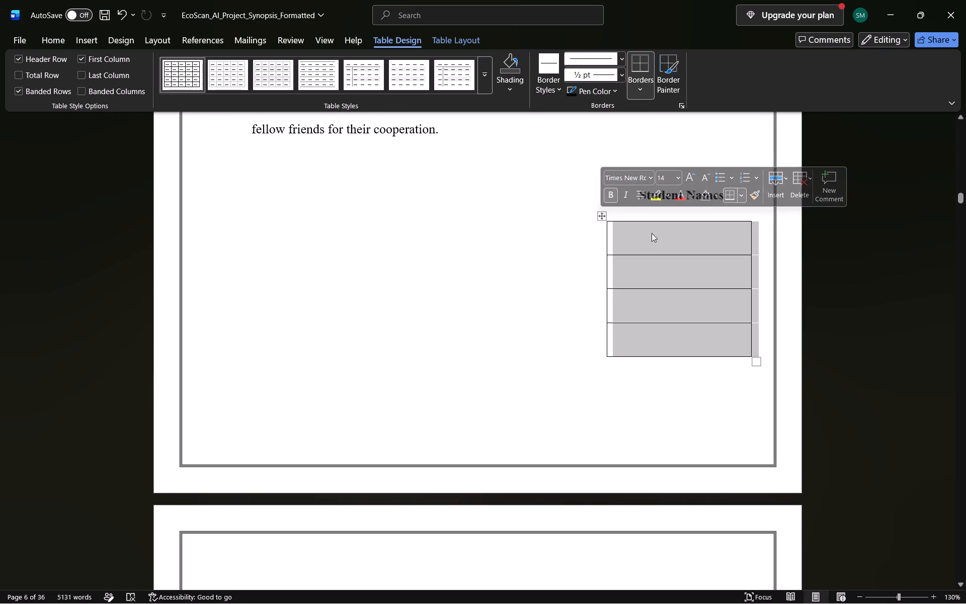
# Enter the full name of the second student from the removed list in the table's first row.
pyautogui.click(662, 240)
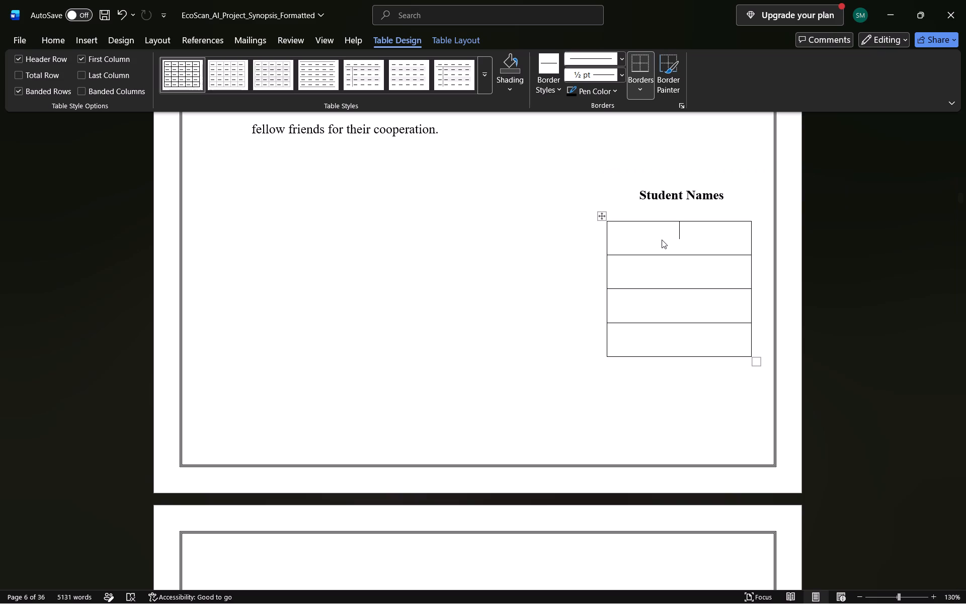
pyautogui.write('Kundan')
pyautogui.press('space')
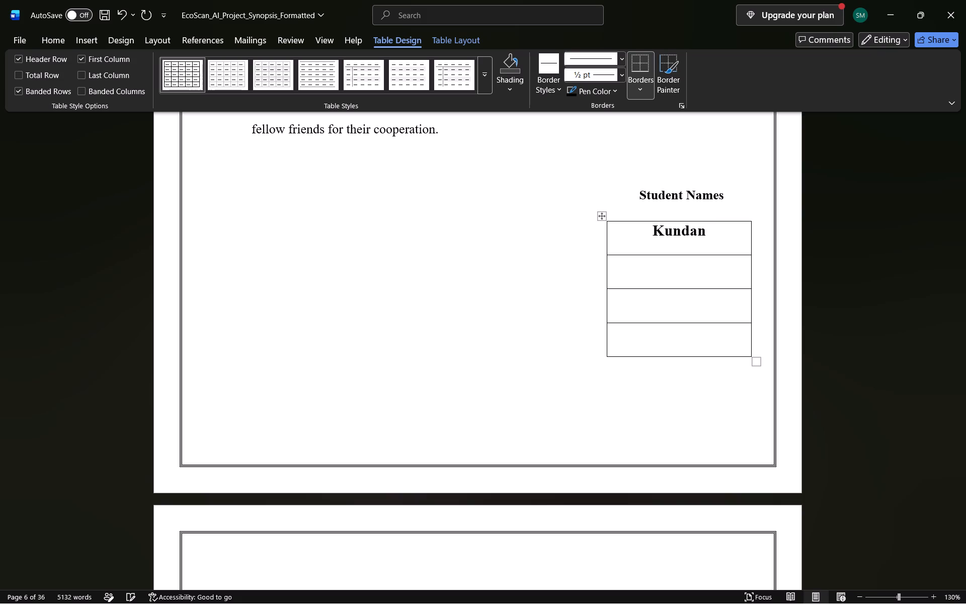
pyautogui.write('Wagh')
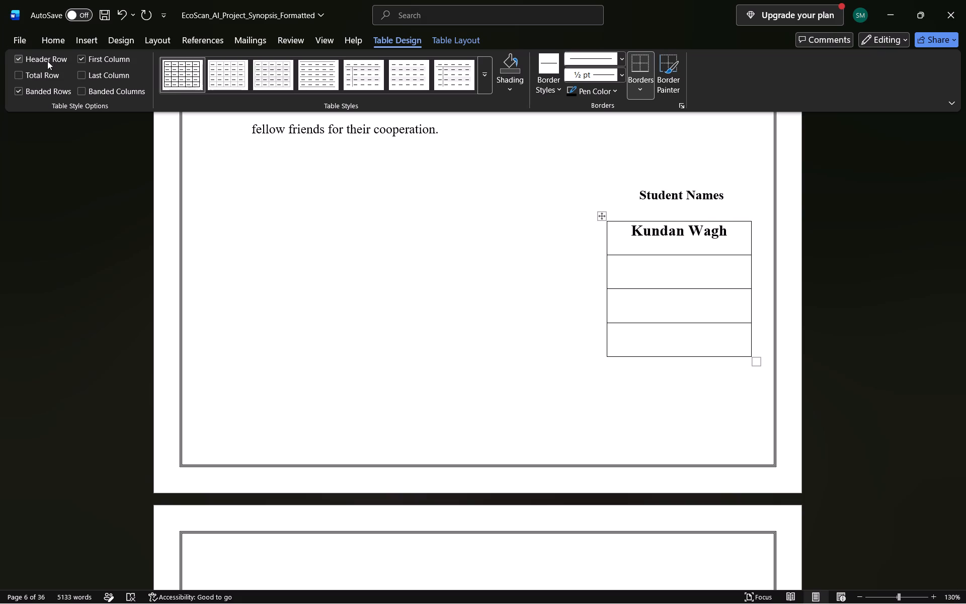
# Replace the student's full name in the table's first row with the same name at font size 11.
pyautogui.click(46, 43)
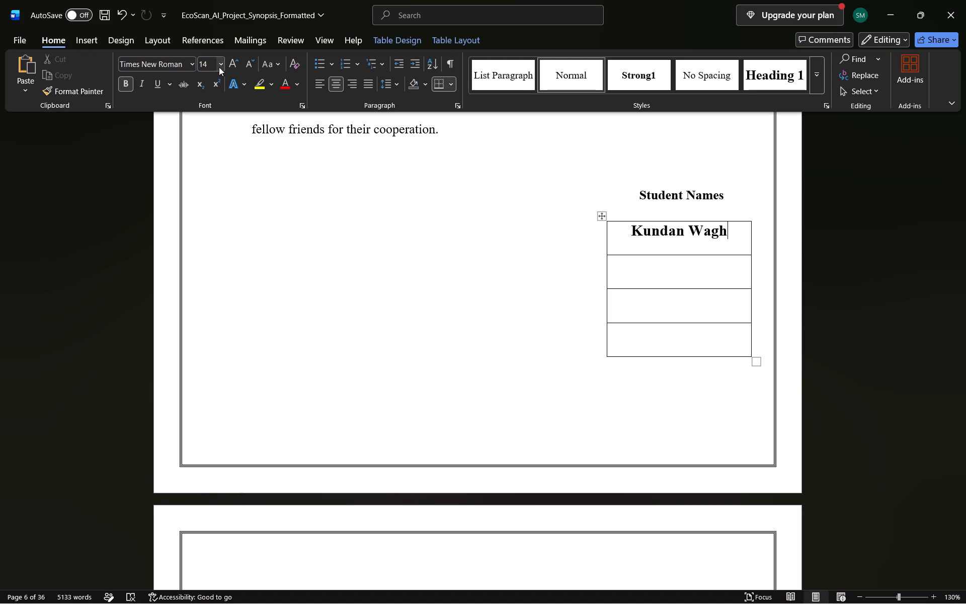
pyautogui.click(219, 67)
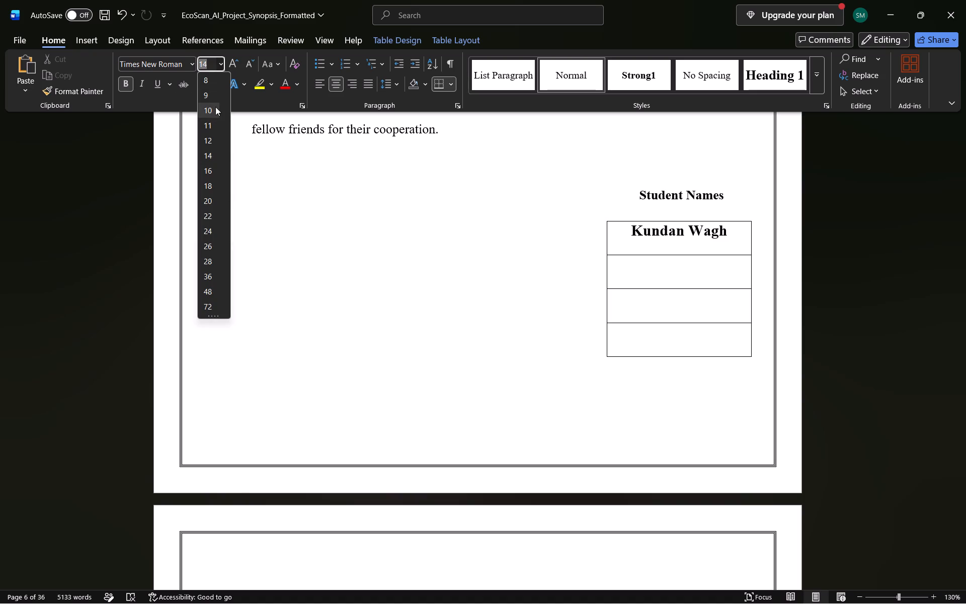
pyautogui.click(219, 123)
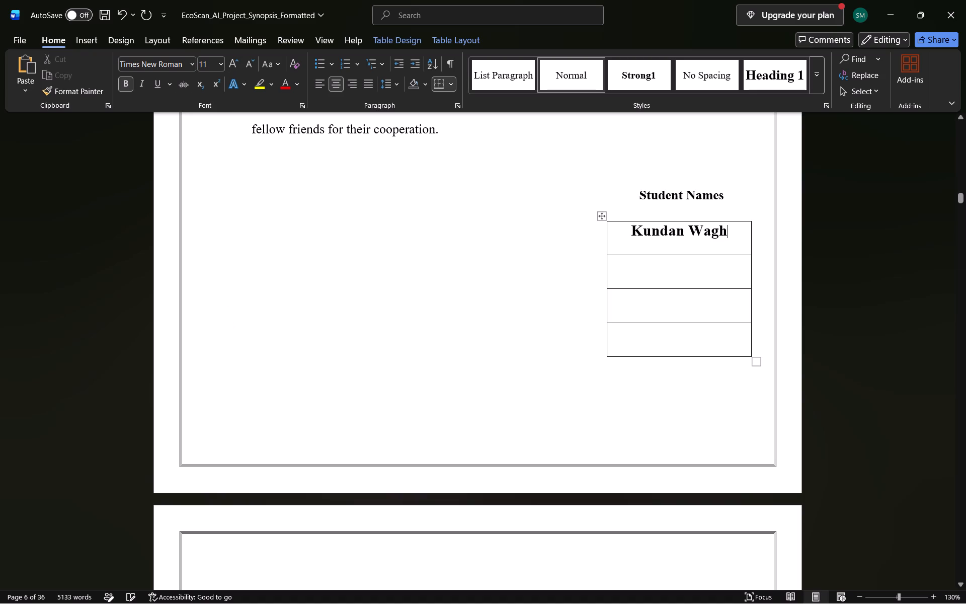
pyautogui.press('BackSpace')
pyautogui.press('BackSpace')
pyautogui.press('BackSpace')
pyautogui.press('BackSpace')
pyautogui.press('BackSpace')
pyautogui.press('BackSpace')
pyautogui.press('BackSpace')
pyautogui.press('BackSpace')
pyautogui.press('BackSpace')
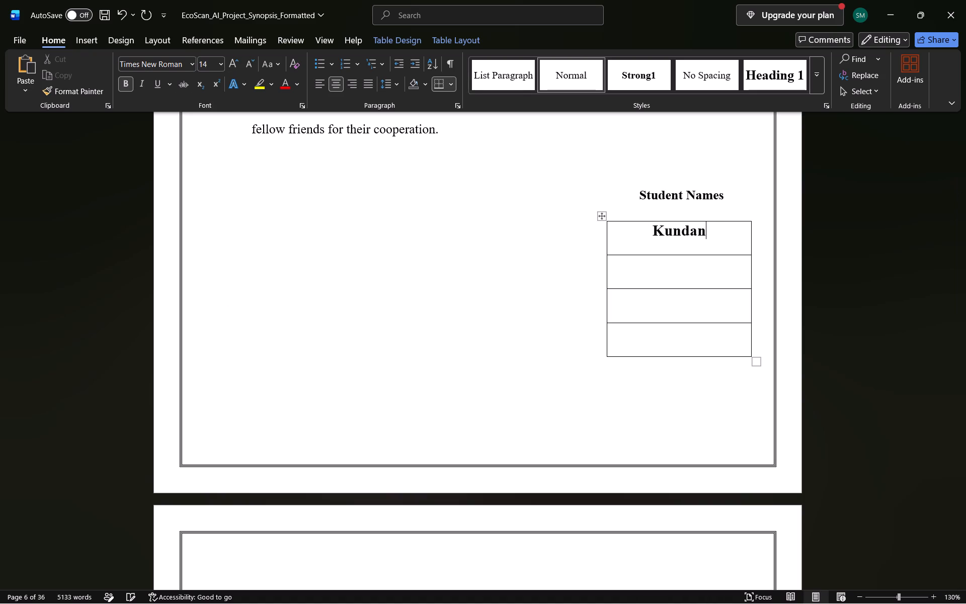
pyautogui.press('BackSpace')
pyautogui.press('BackSpace')
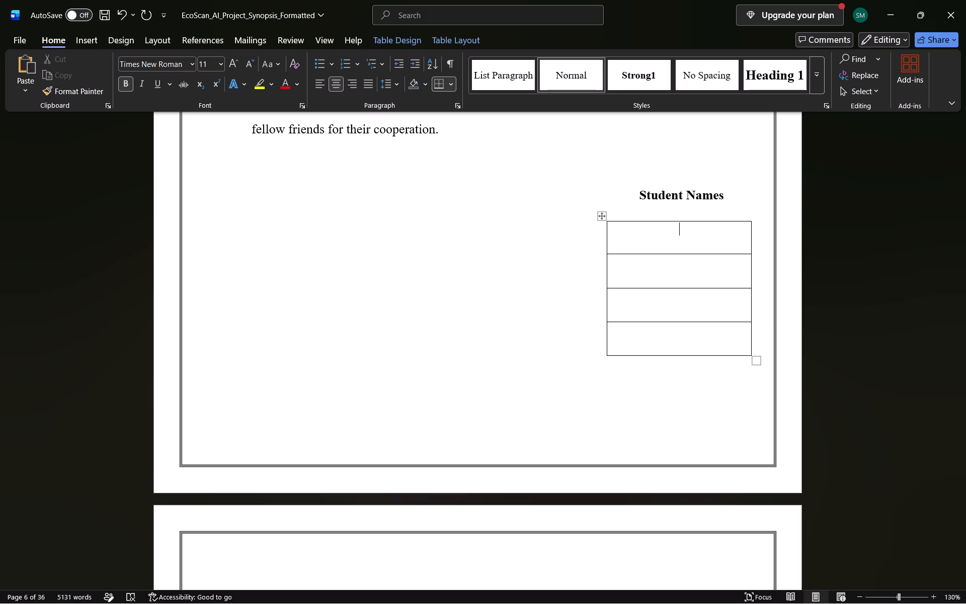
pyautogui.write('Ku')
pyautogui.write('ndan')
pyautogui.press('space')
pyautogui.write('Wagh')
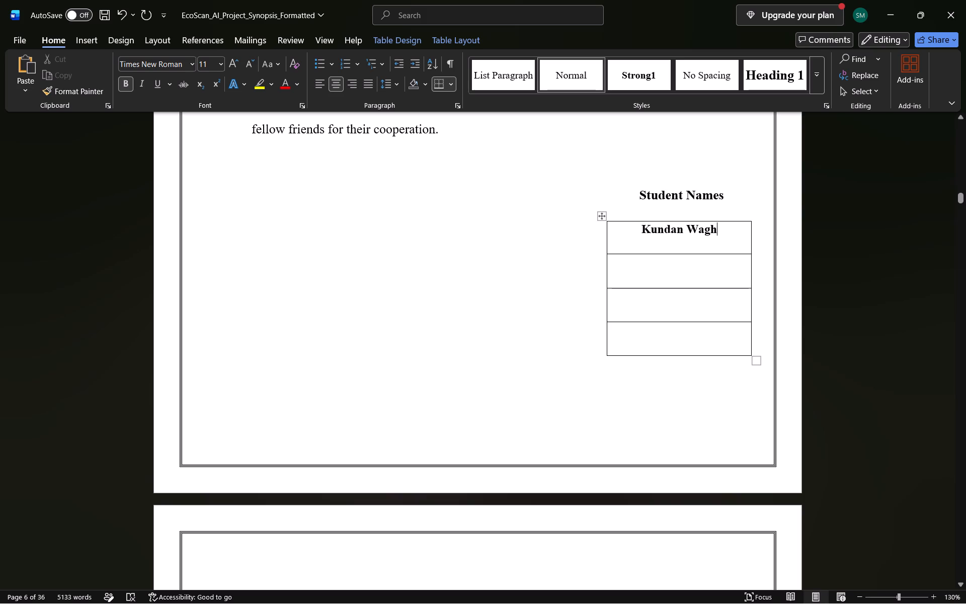
# Enter another student's full name in the table's second row at font size 11.
pyautogui.click(707, 264)
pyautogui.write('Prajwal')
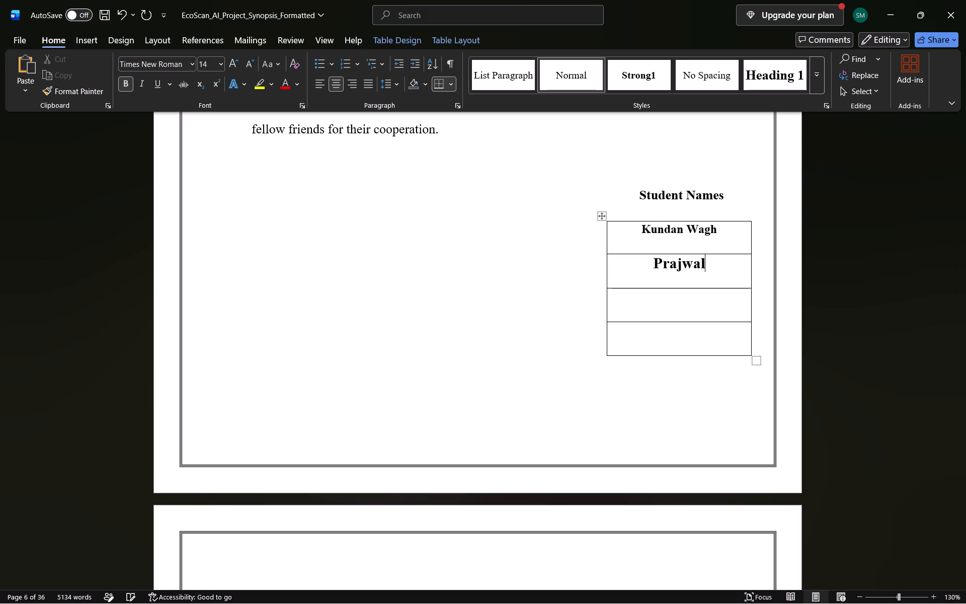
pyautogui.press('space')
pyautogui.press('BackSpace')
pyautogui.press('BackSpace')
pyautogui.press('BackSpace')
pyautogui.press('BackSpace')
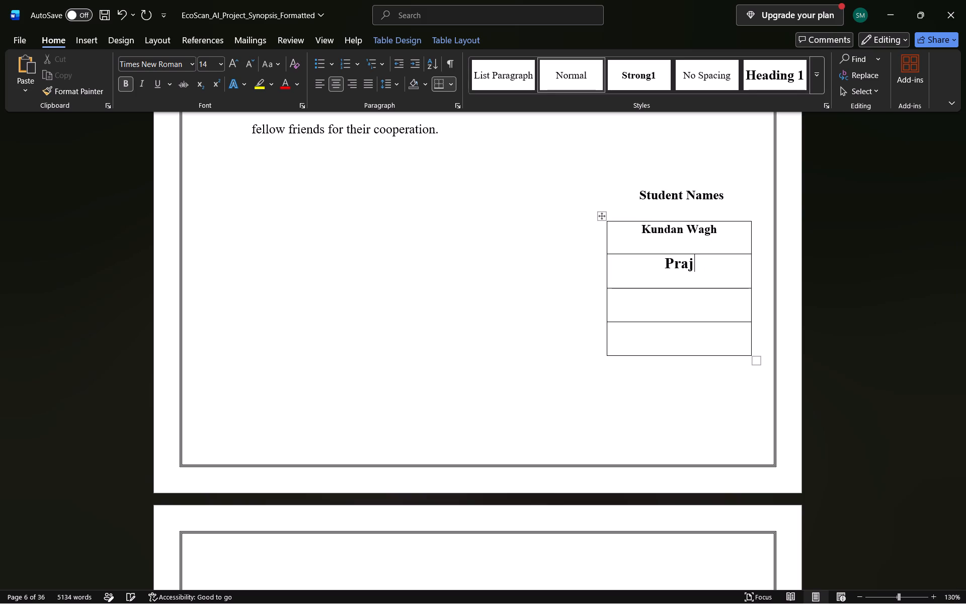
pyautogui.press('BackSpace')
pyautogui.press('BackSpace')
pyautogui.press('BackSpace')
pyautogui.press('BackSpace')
pyautogui.click(220, 68)
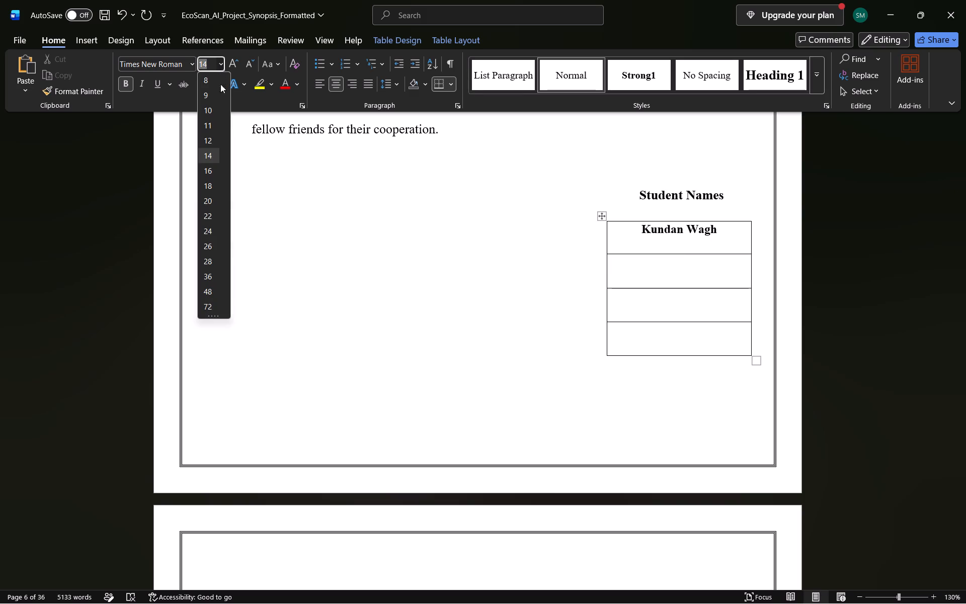
pyautogui.click(215, 125)
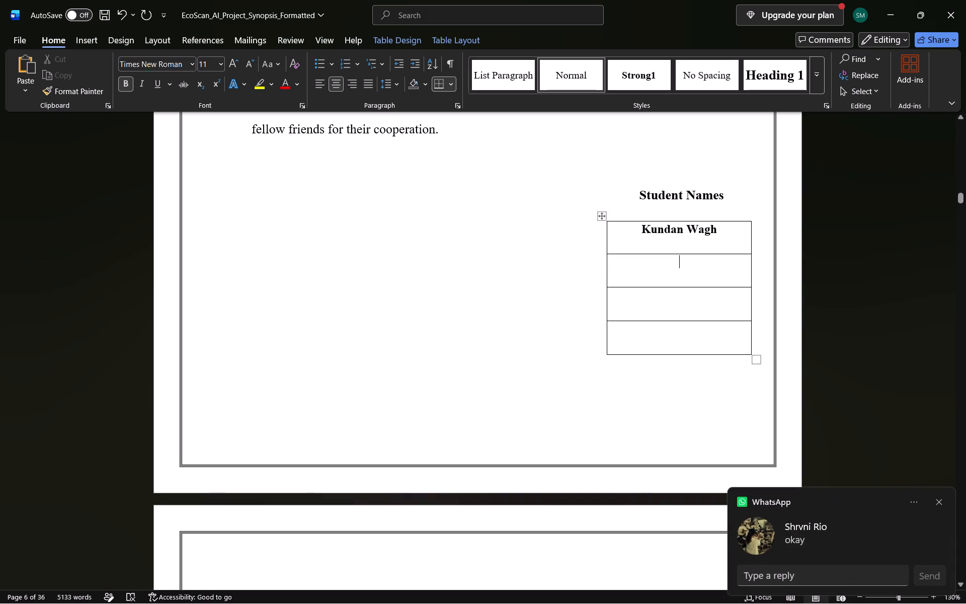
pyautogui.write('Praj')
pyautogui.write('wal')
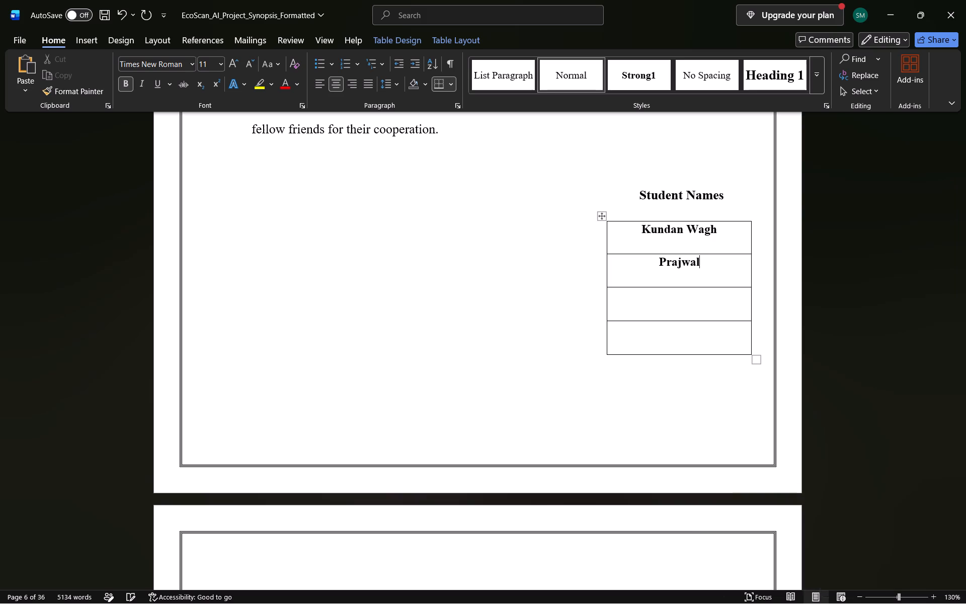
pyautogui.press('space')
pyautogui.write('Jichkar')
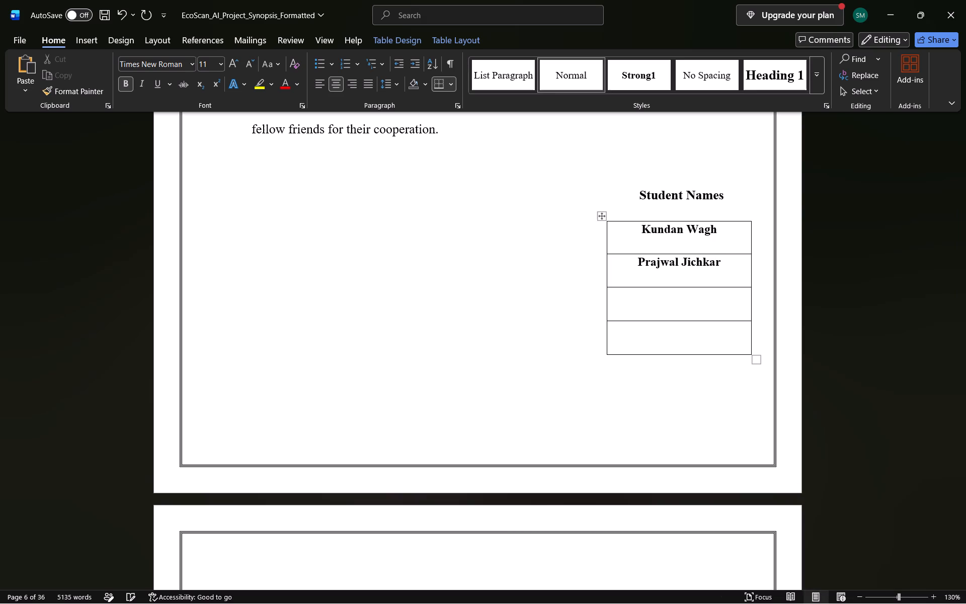
# Enter the third listed student's full name in the table's third row at font size 11.
pyautogui.click(671, 300)
pyautogui.click(223, 68)
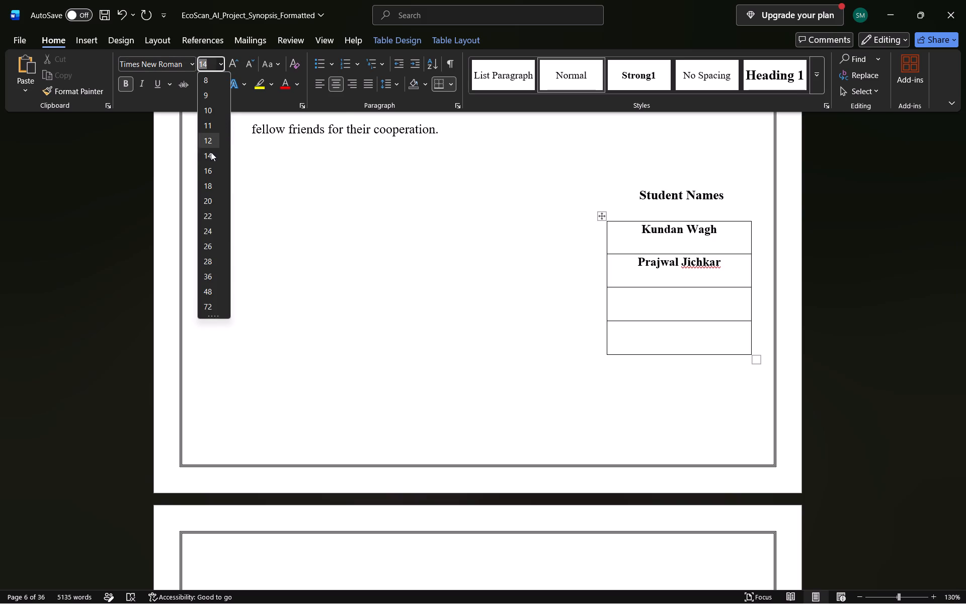
pyautogui.click(211, 126)
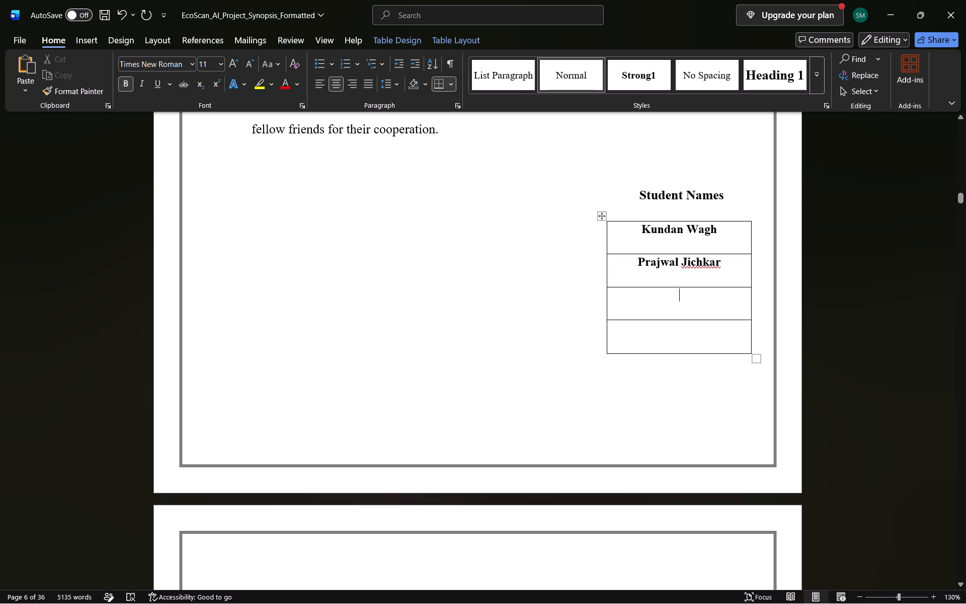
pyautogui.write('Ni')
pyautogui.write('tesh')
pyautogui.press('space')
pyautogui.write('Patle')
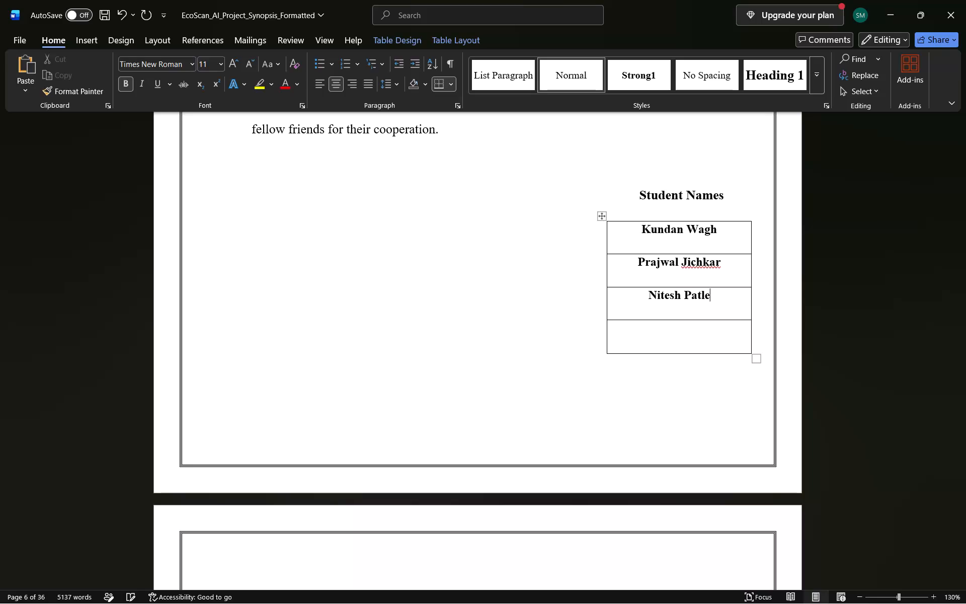
# Enter the last student's full name in the table's fourth row at font size 11.
pyautogui.click(651, 336)
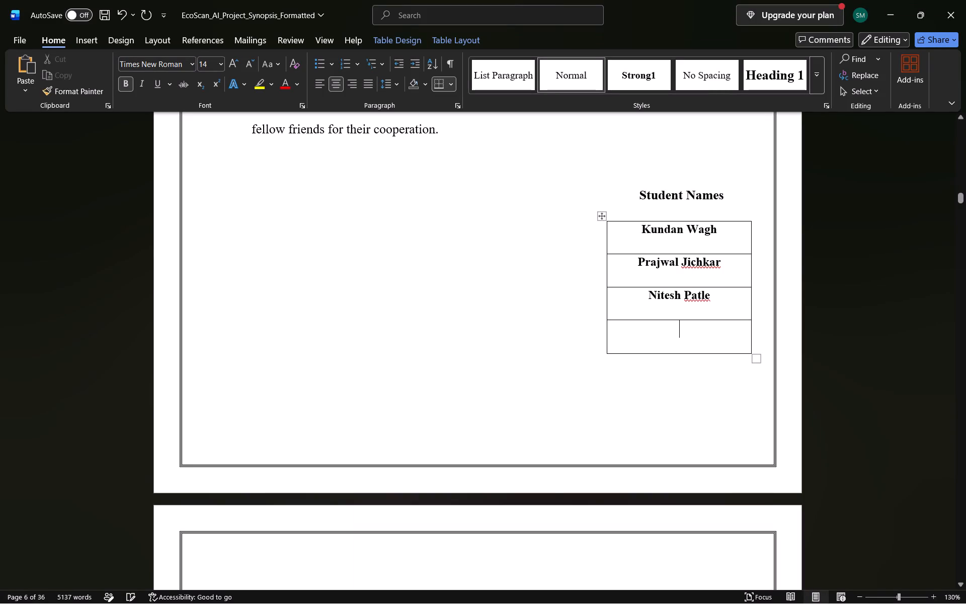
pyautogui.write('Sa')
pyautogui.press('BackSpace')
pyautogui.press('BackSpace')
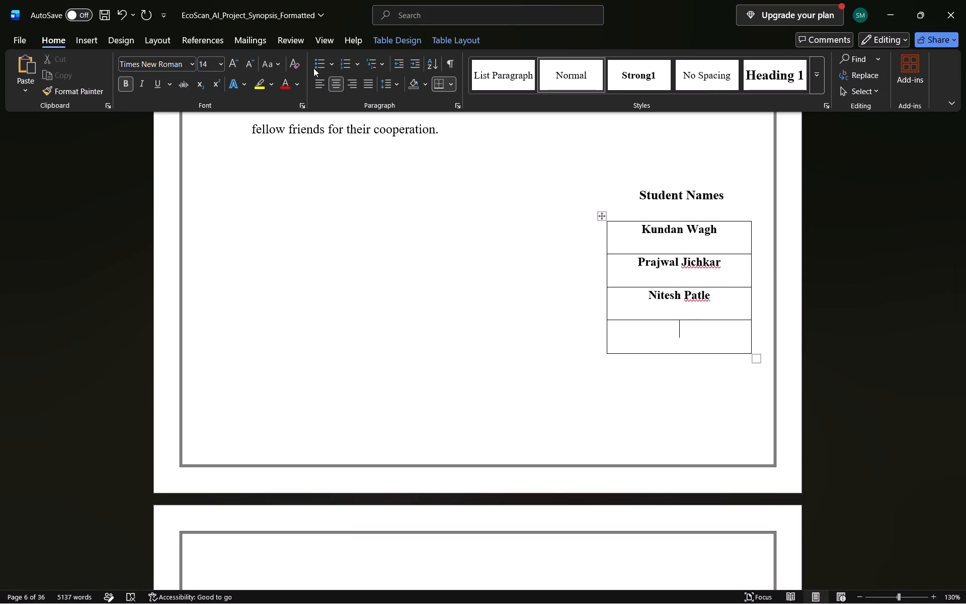
pyautogui.click(221, 66)
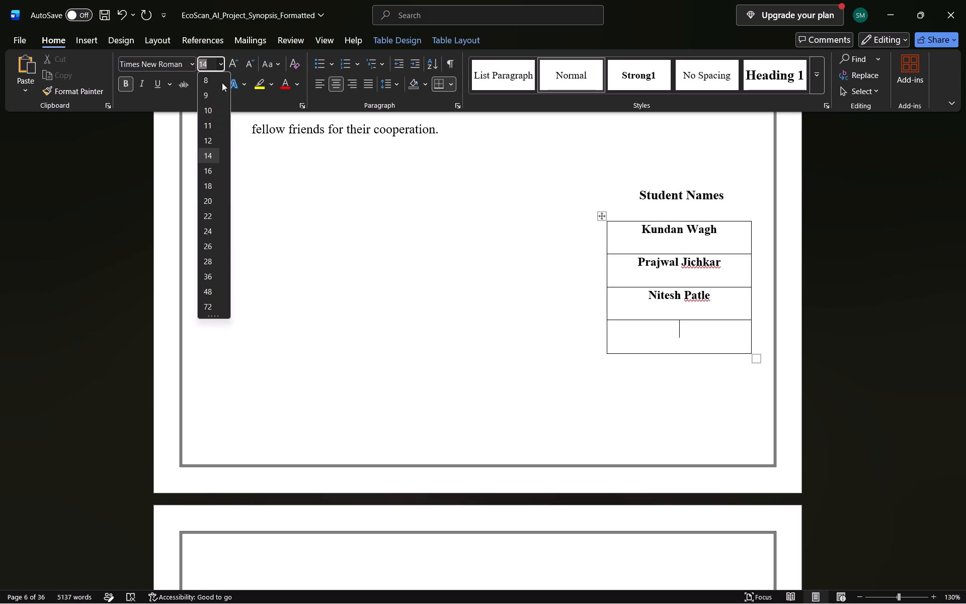
pyautogui.click(216, 130)
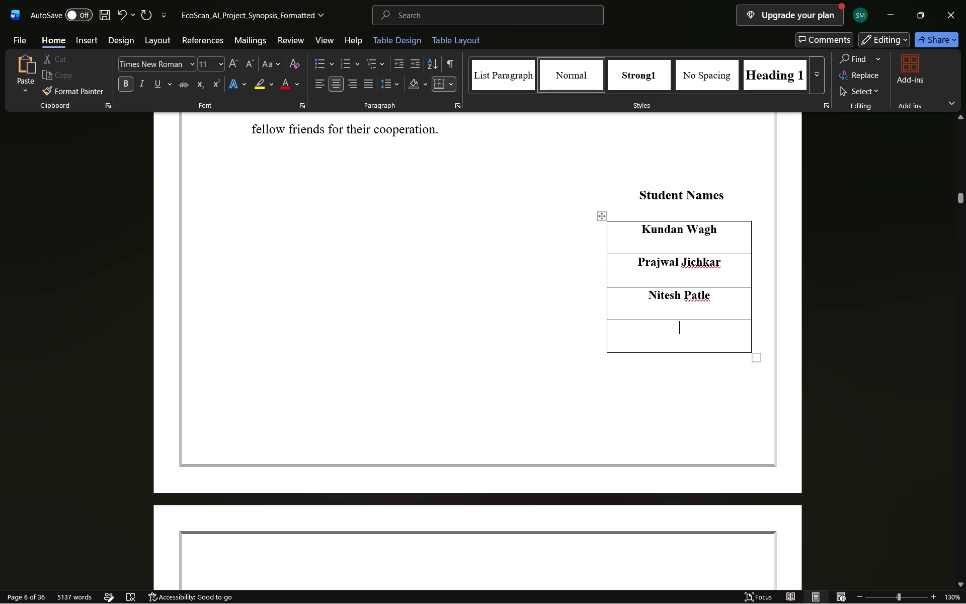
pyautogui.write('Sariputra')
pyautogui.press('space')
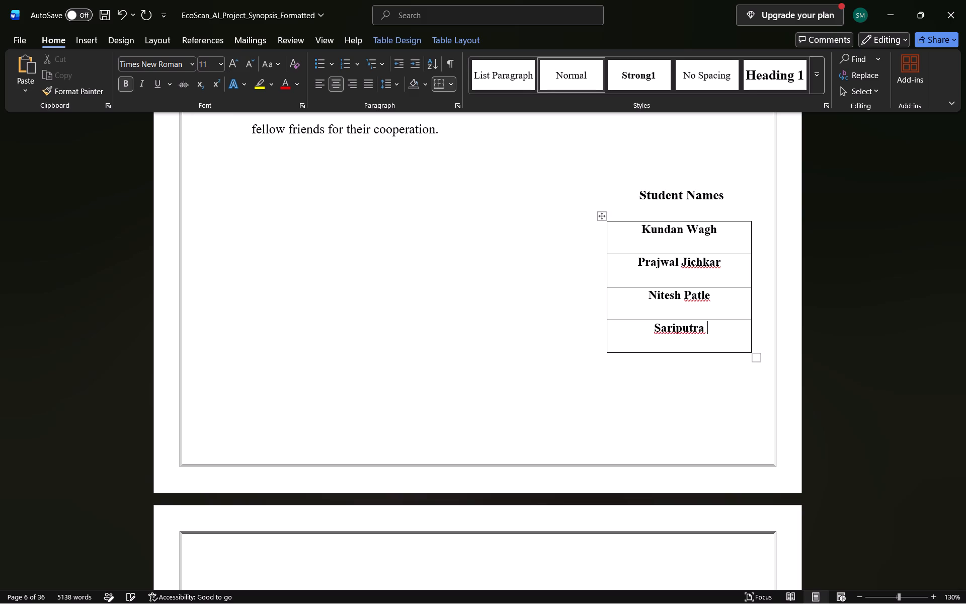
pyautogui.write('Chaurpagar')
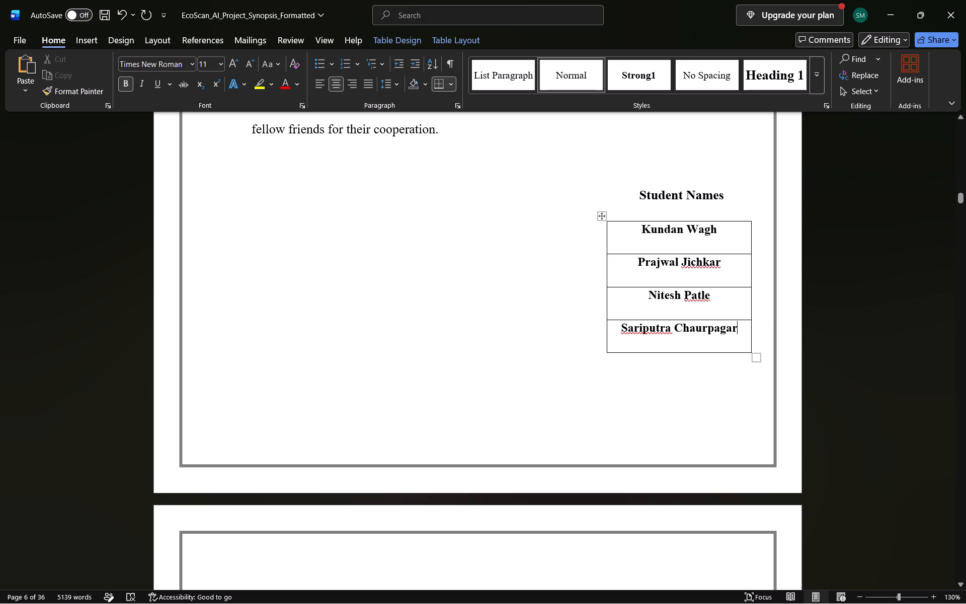
# Shrink the student-names table slightly in width so it fits more closely around the names.
pyautogui.moveTo(758, 356); pyautogui.dragTo(751, 345)
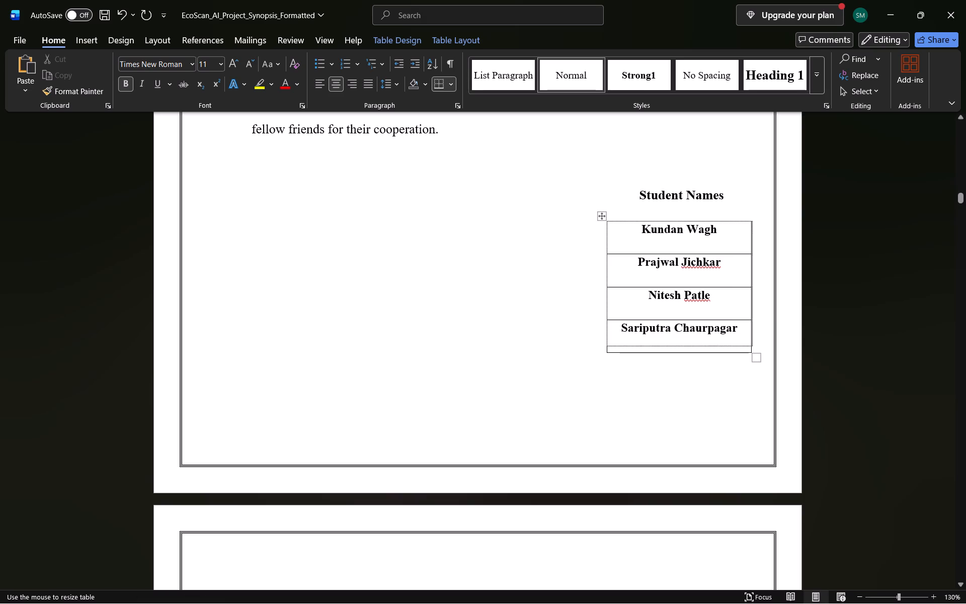
pyautogui.moveTo(751, 345); pyautogui.dragTo(729, 345)
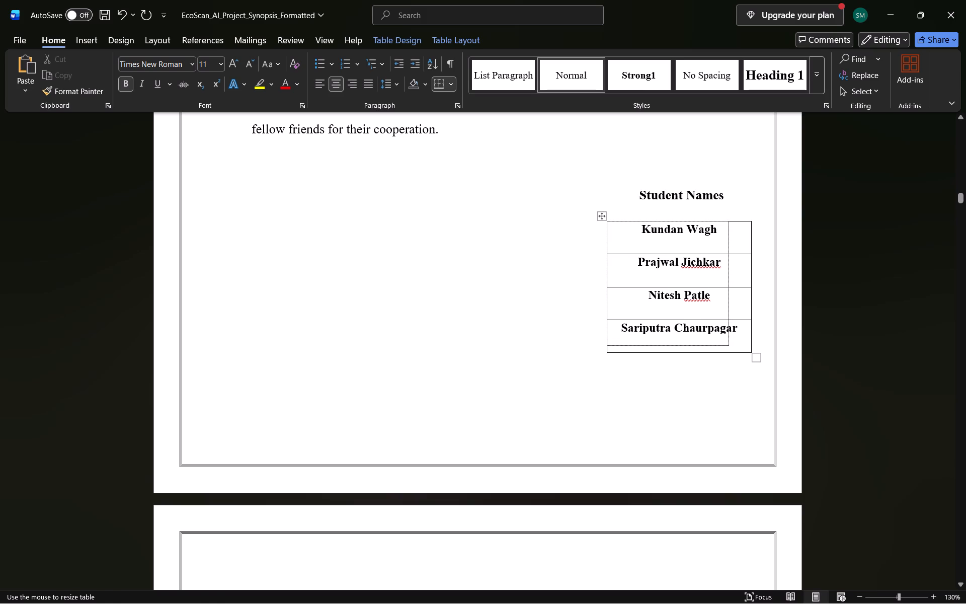
pyautogui.moveTo(729, 345); pyautogui.dragTo(729, 345)
pyautogui.moveTo(734, 362); pyautogui.dragTo(746, 366)
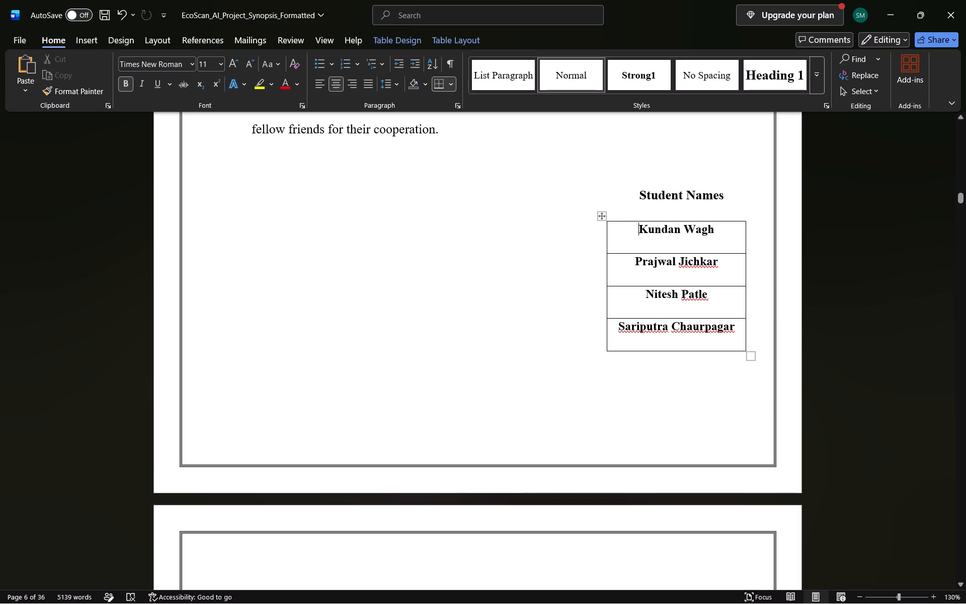
# Apply No Border to the first row of the student-names table.
pyautogui.rightClick(606, 231)
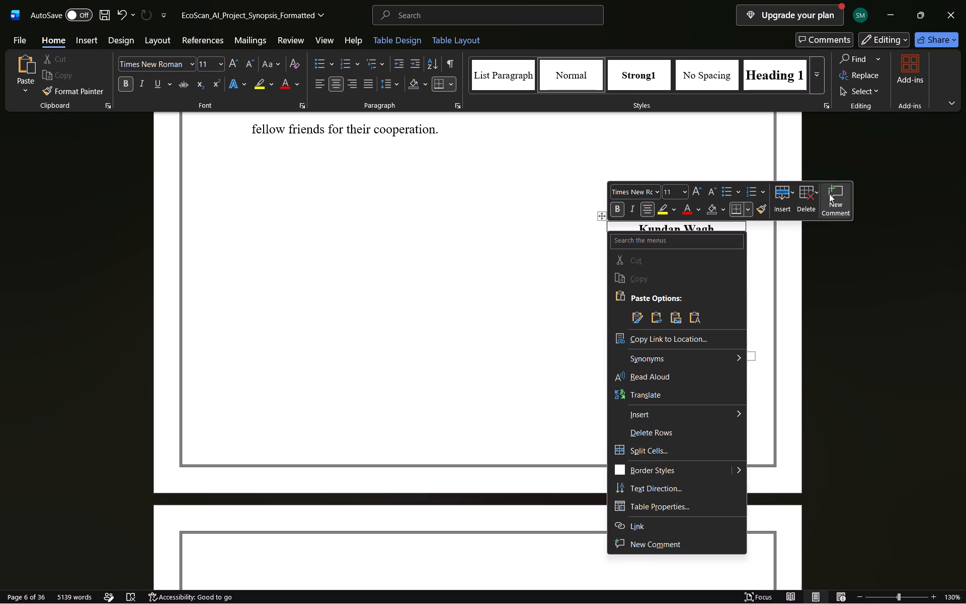
pyautogui.click(747, 208)
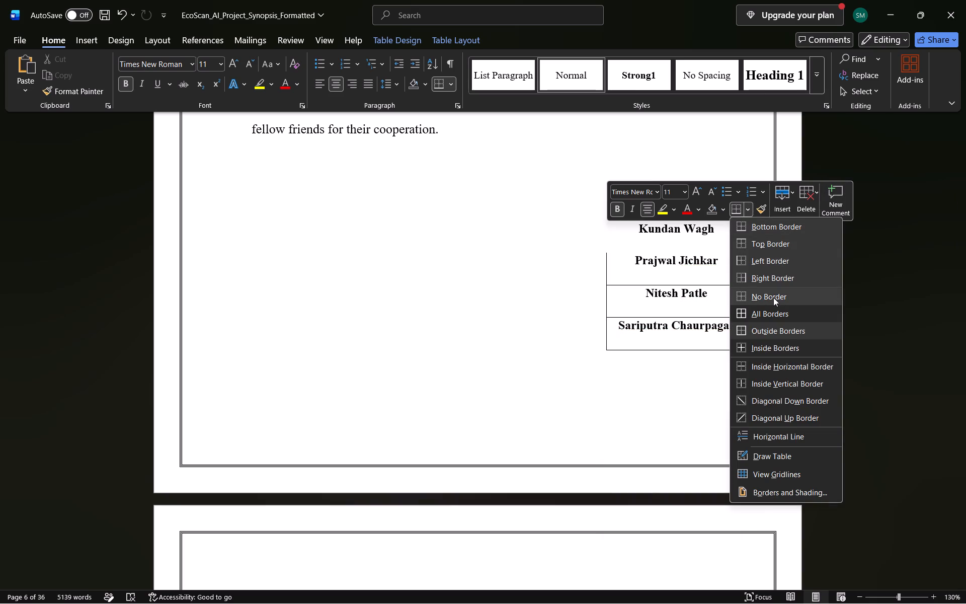
pyautogui.click(773, 297)
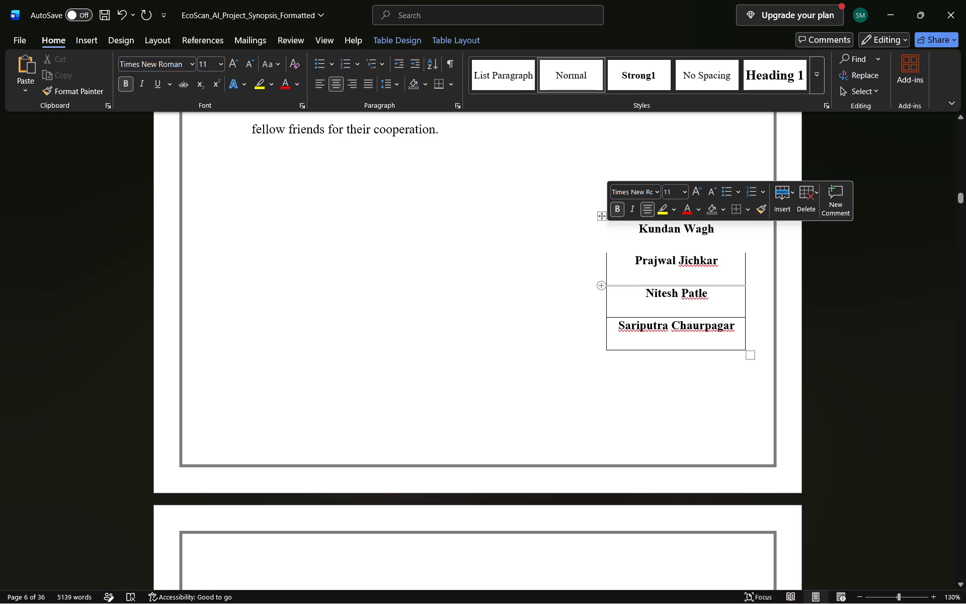
pyautogui.click(590, 248)
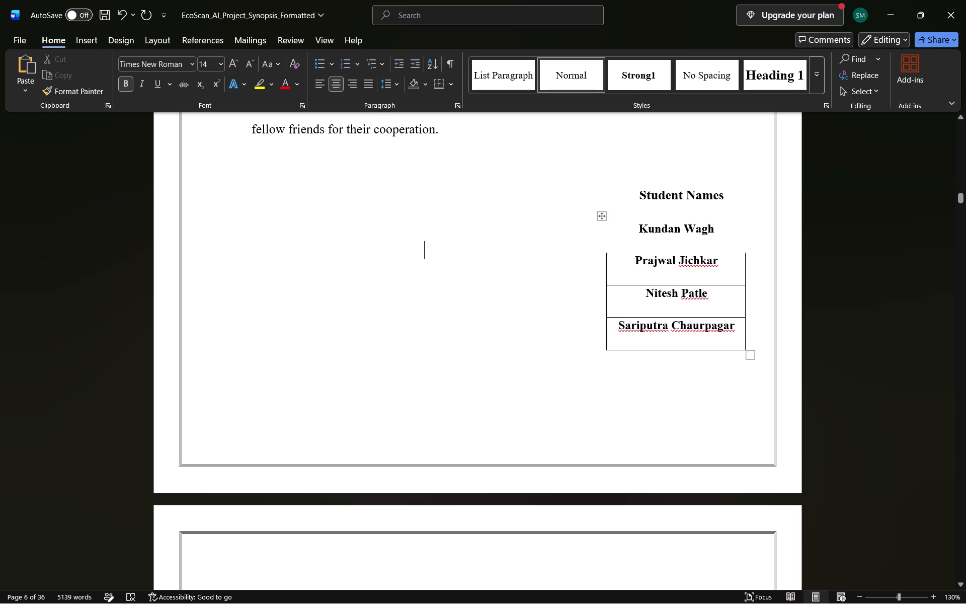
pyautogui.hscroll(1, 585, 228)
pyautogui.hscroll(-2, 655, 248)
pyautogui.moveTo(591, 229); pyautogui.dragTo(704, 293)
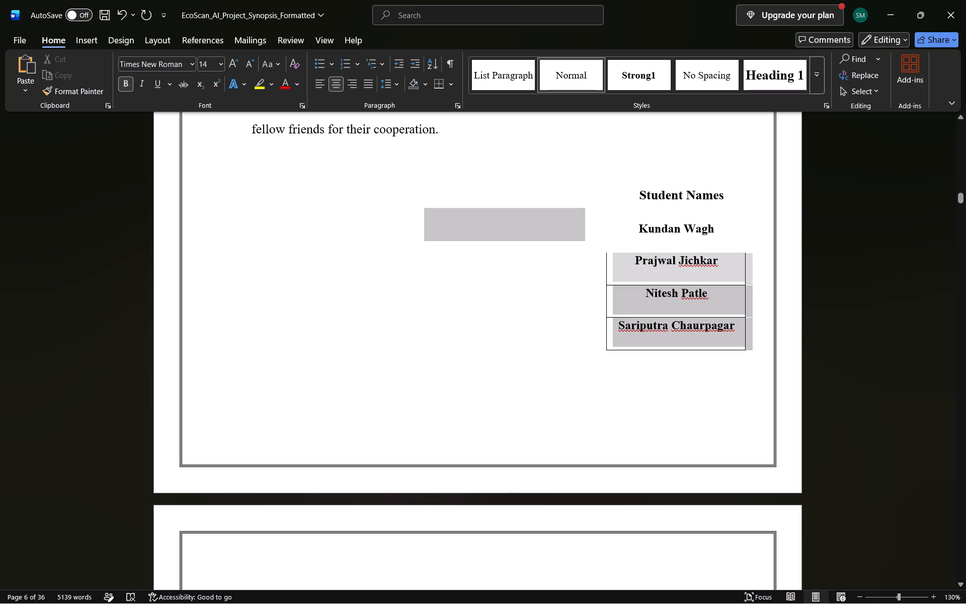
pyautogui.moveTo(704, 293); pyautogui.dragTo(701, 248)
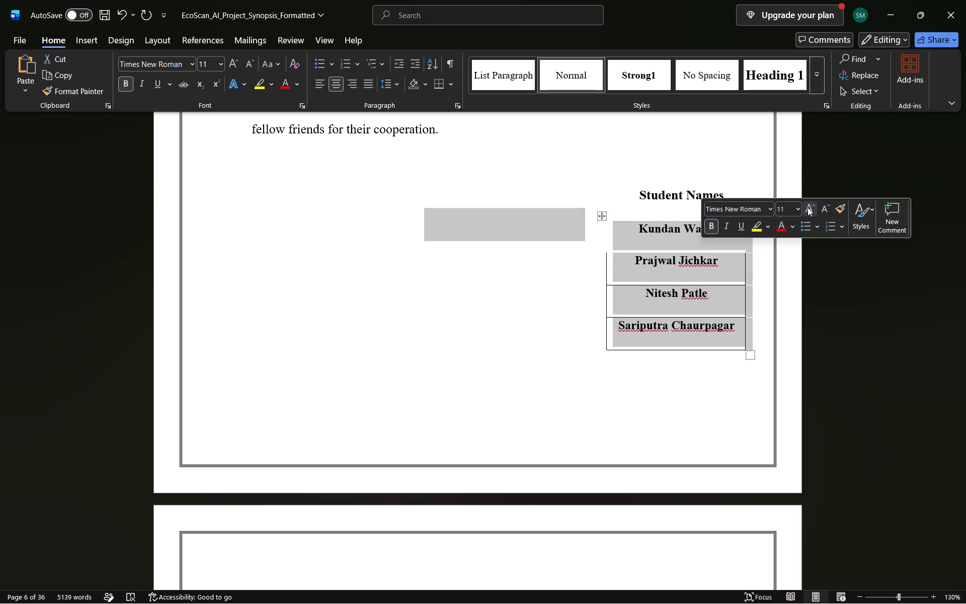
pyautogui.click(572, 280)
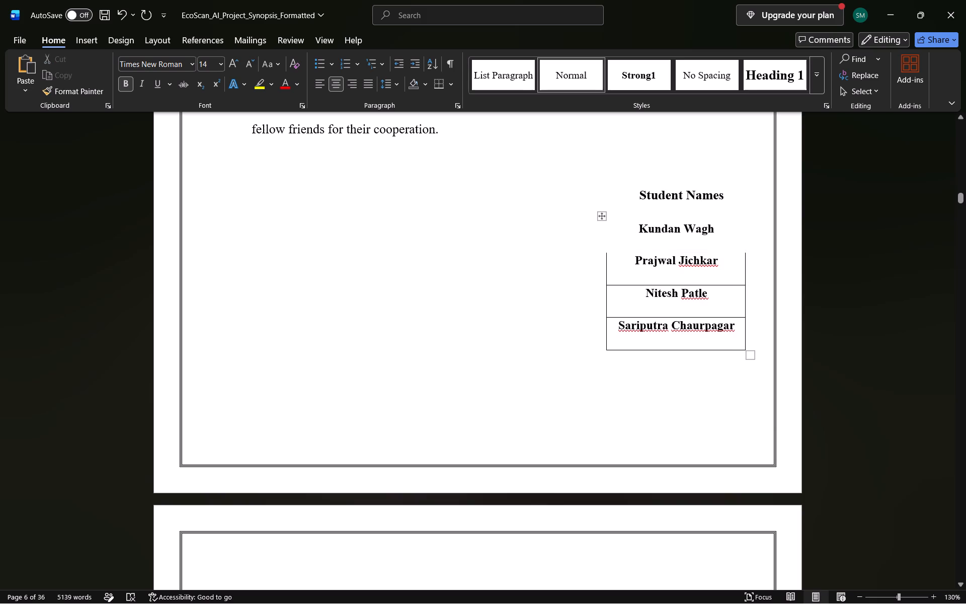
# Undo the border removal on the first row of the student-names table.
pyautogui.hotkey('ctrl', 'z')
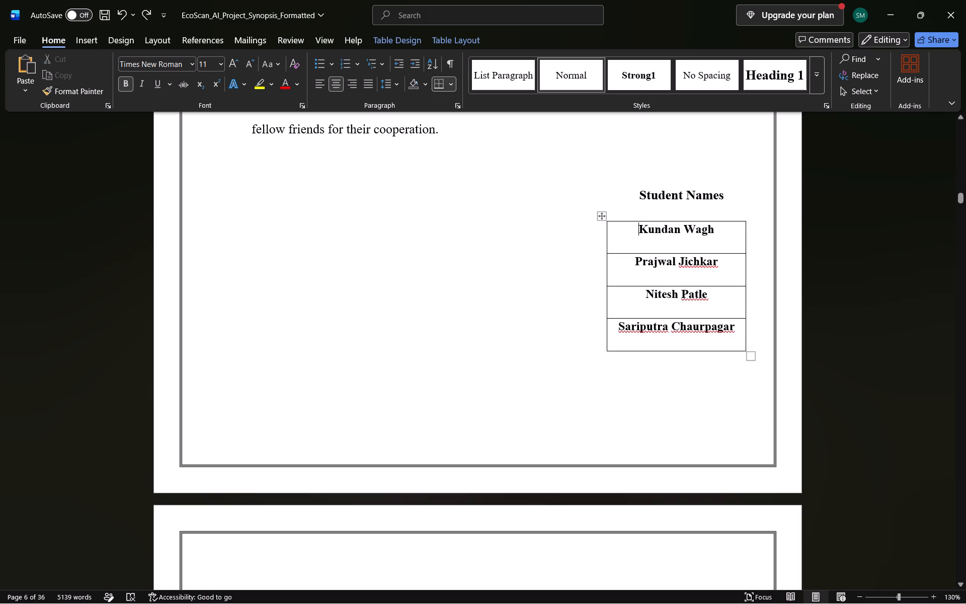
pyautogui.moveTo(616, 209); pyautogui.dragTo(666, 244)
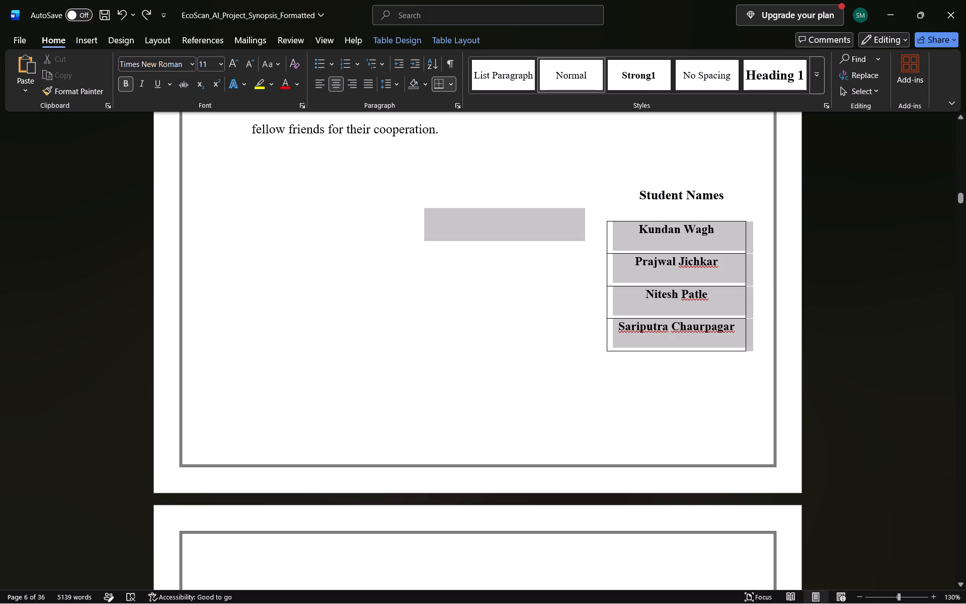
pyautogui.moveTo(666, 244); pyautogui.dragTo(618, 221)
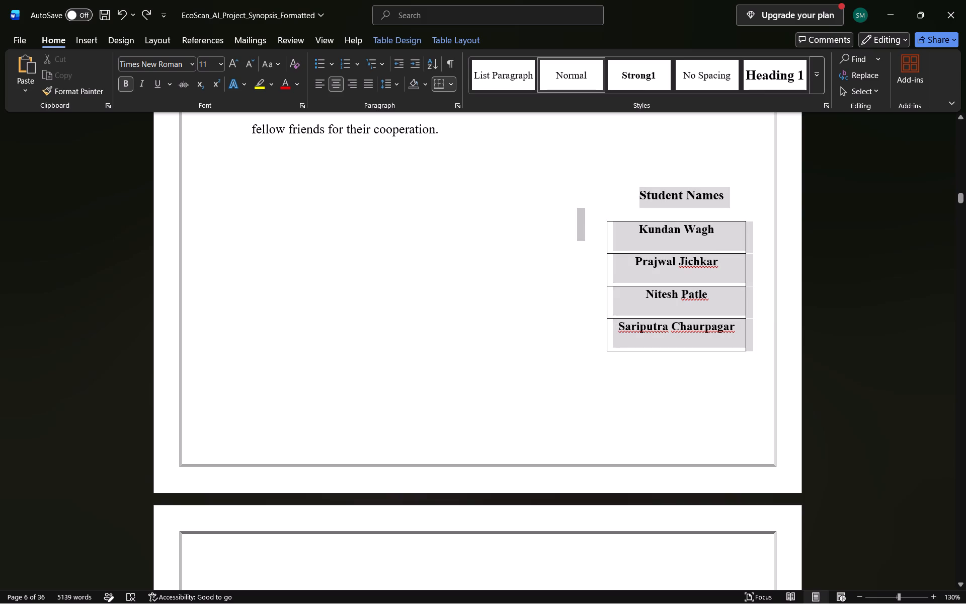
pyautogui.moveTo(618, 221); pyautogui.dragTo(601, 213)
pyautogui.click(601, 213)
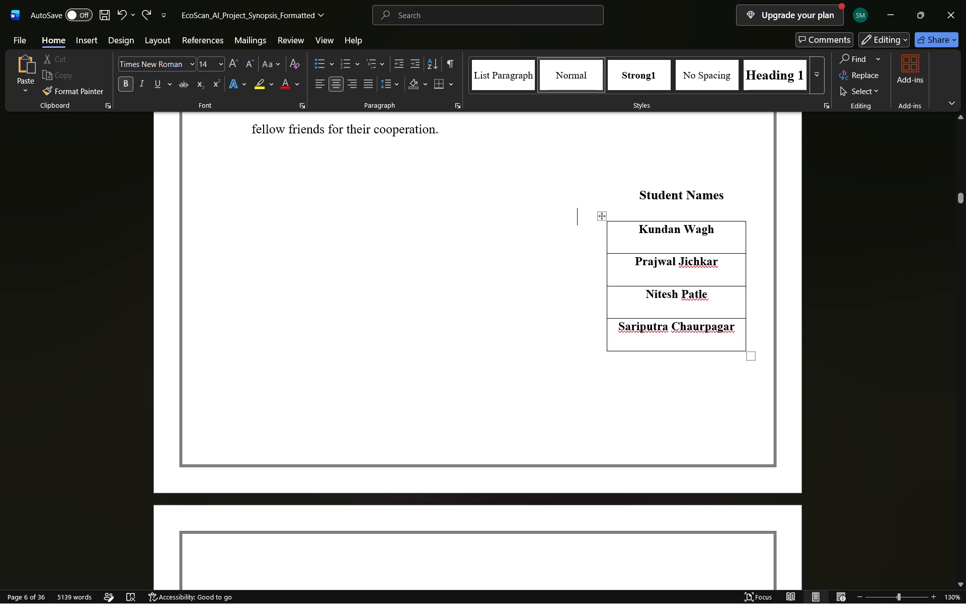
# Apply No Border to all four rows of the student-names table, one row at a time.
pyautogui.rightClick(606, 240)
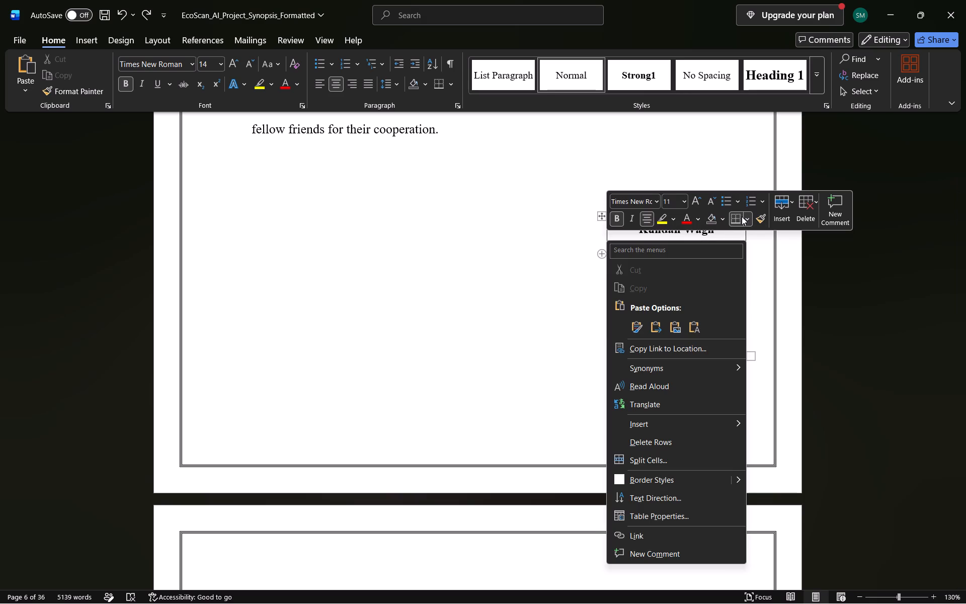
pyautogui.click(745, 216)
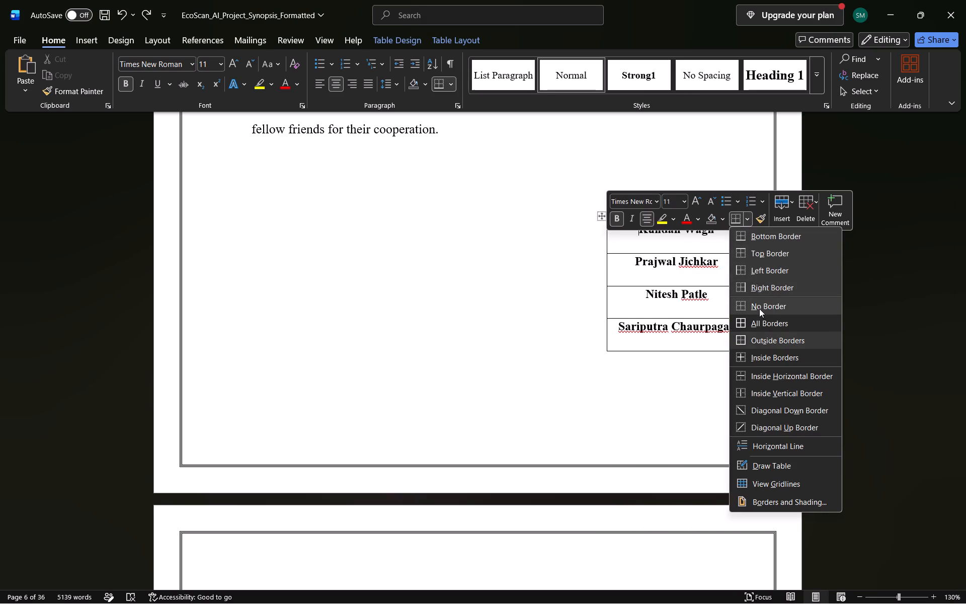
pyautogui.click(759, 309)
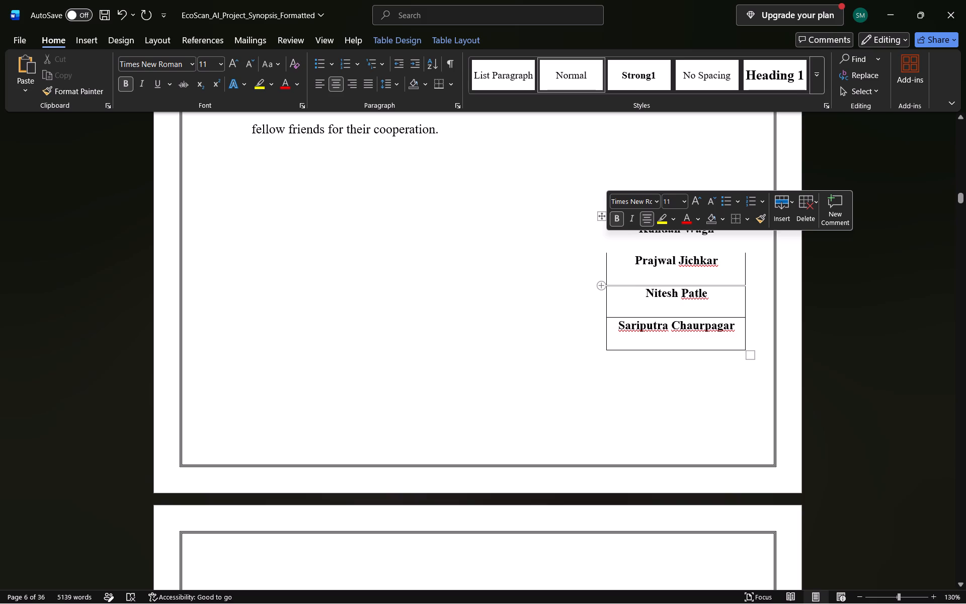
pyautogui.click(606, 274)
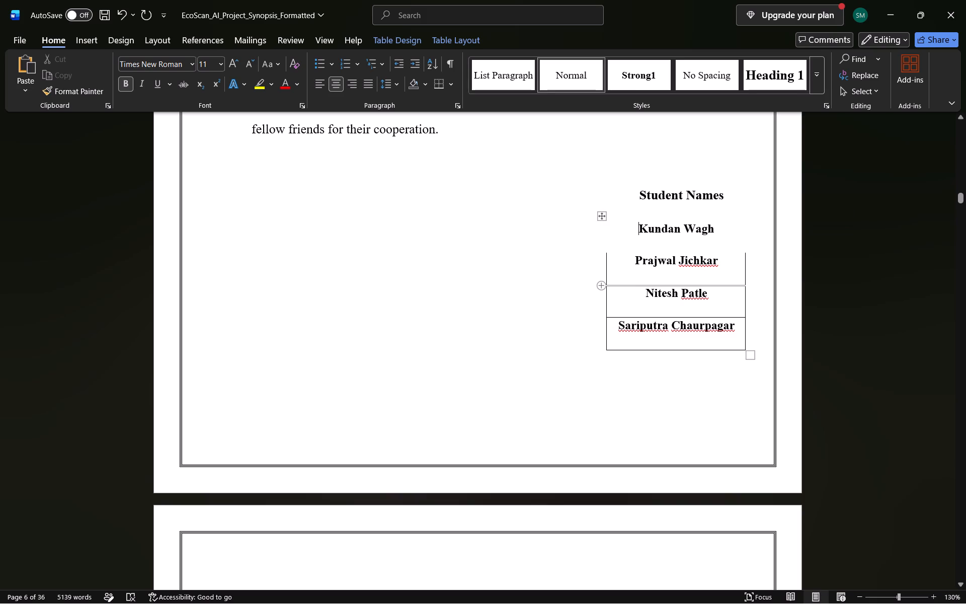
pyautogui.rightClick(606, 272)
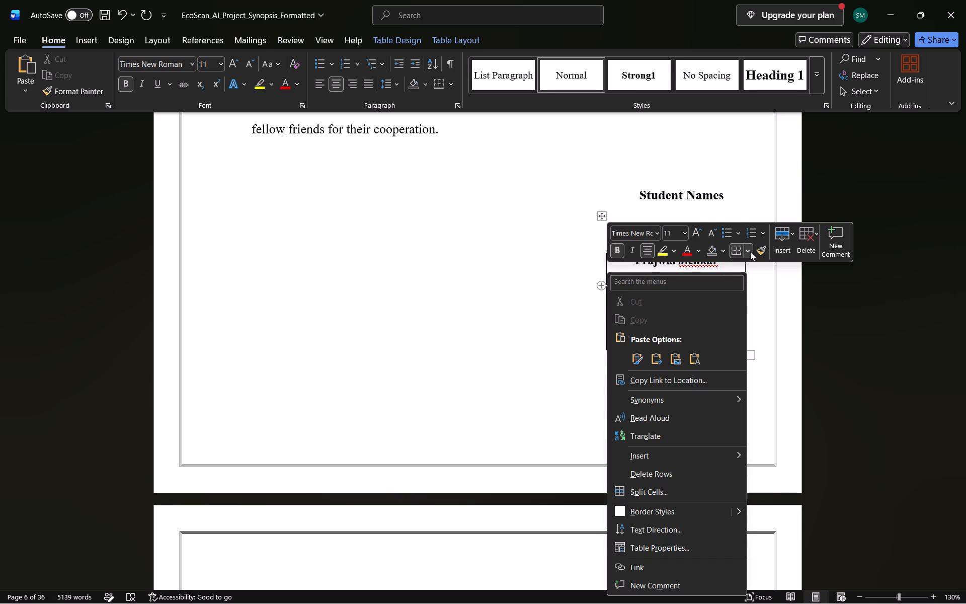
pyautogui.click(750, 252)
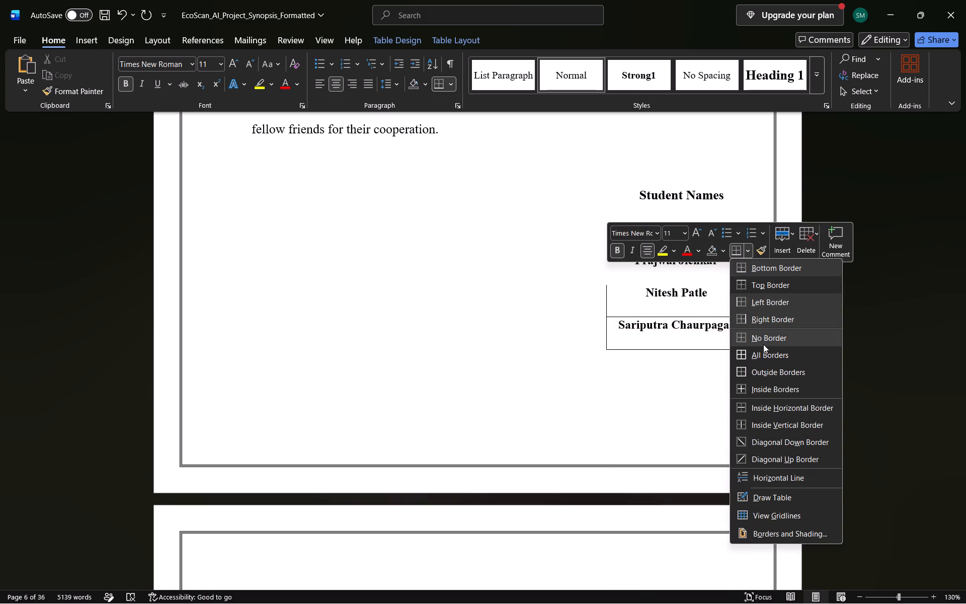
pyautogui.click(763, 344)
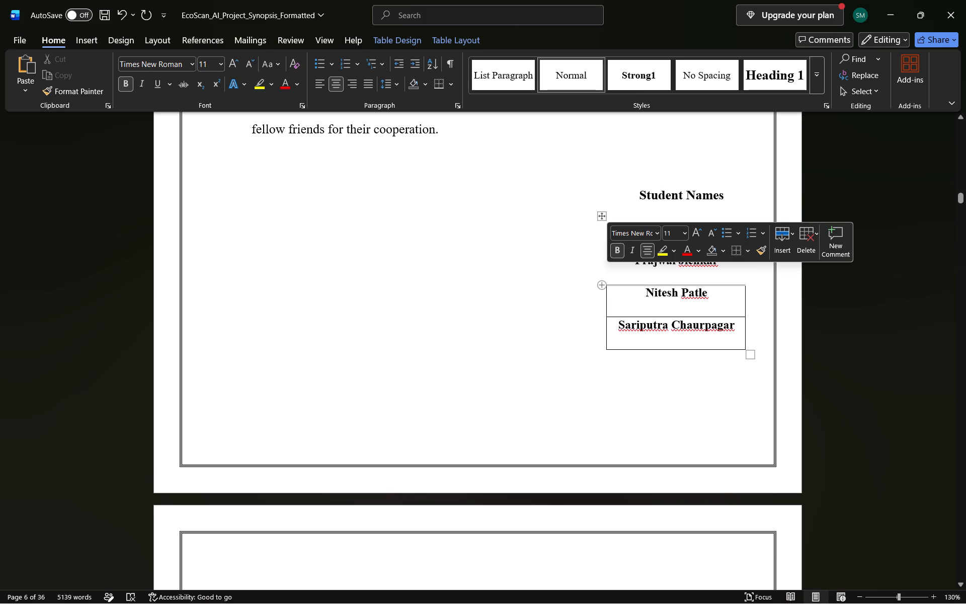
pyautogui.rightClick(606, 300)
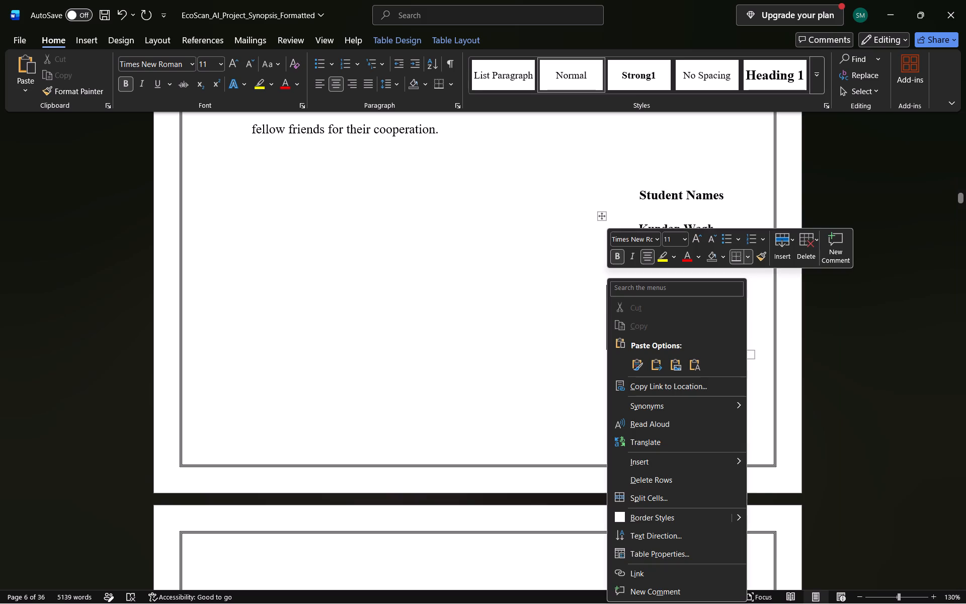
pyautogui.click(752, 257)
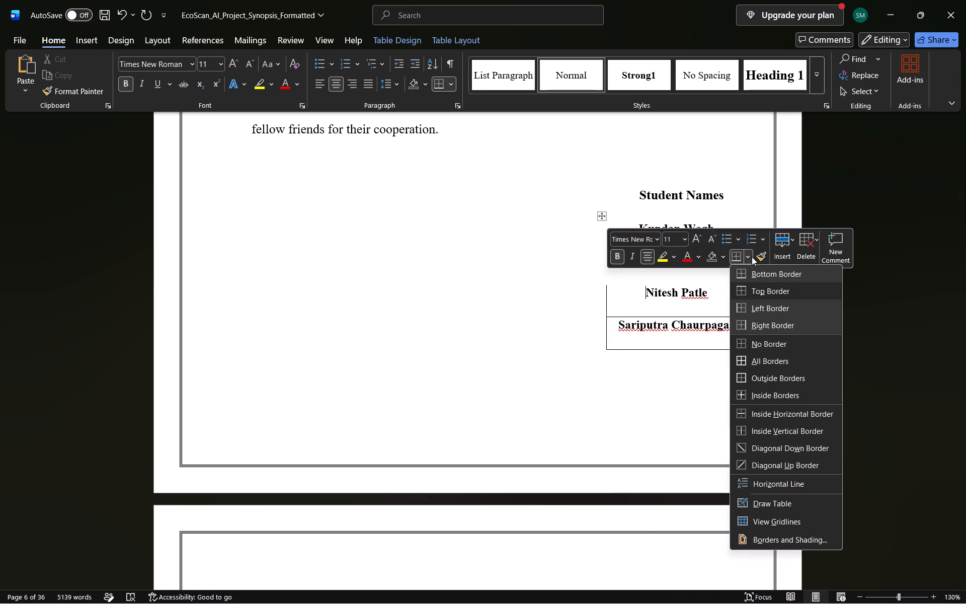
pyautogui.click(758, 346)
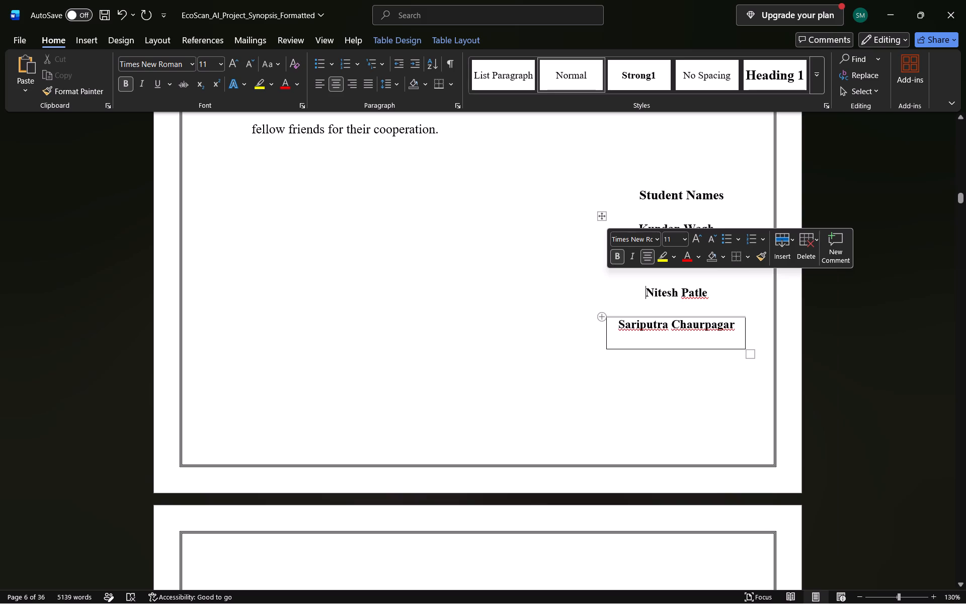
pyautogui.click(608, 334)
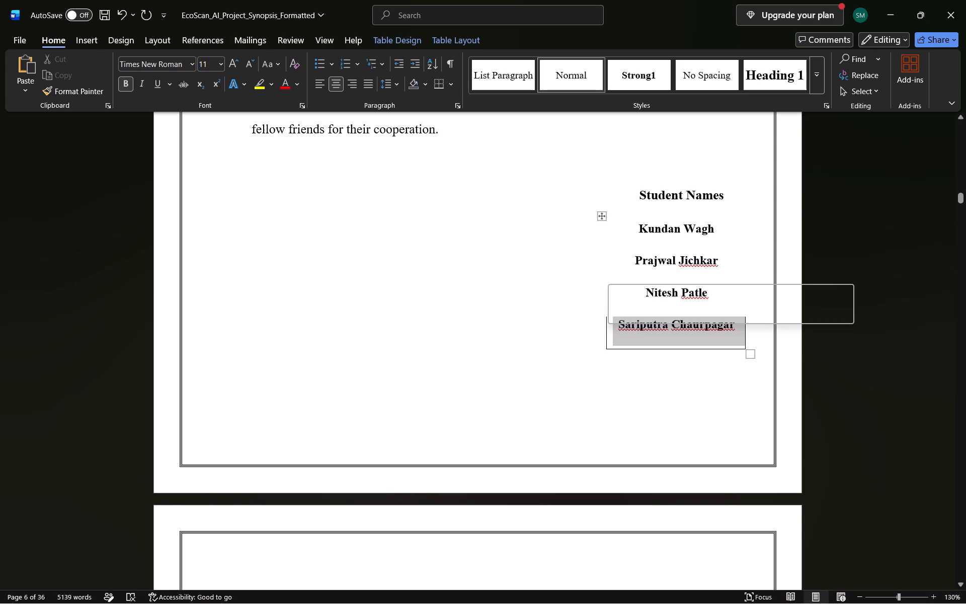
pyautogui.click(606, 332)
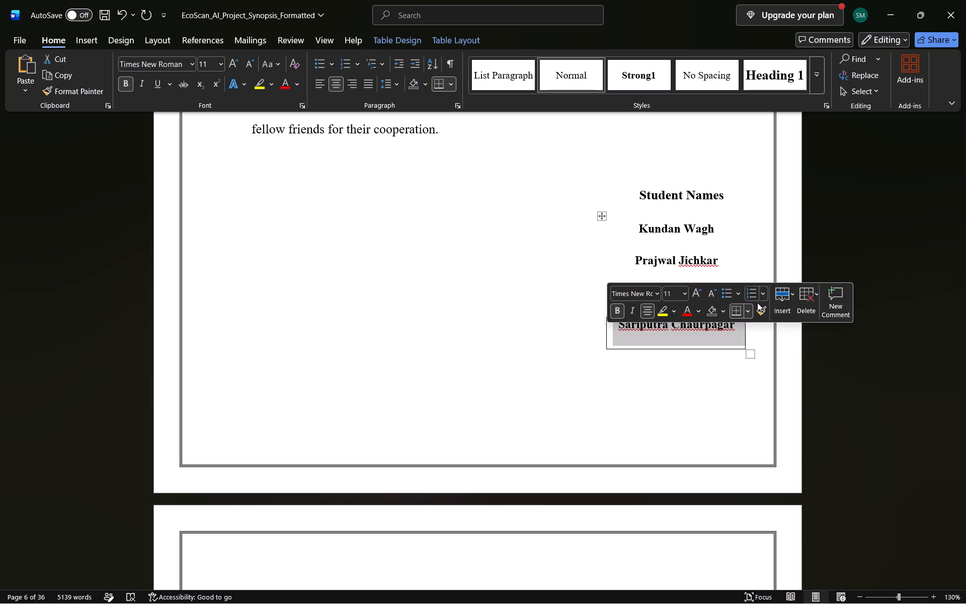
pyautogui.click(749, 308)
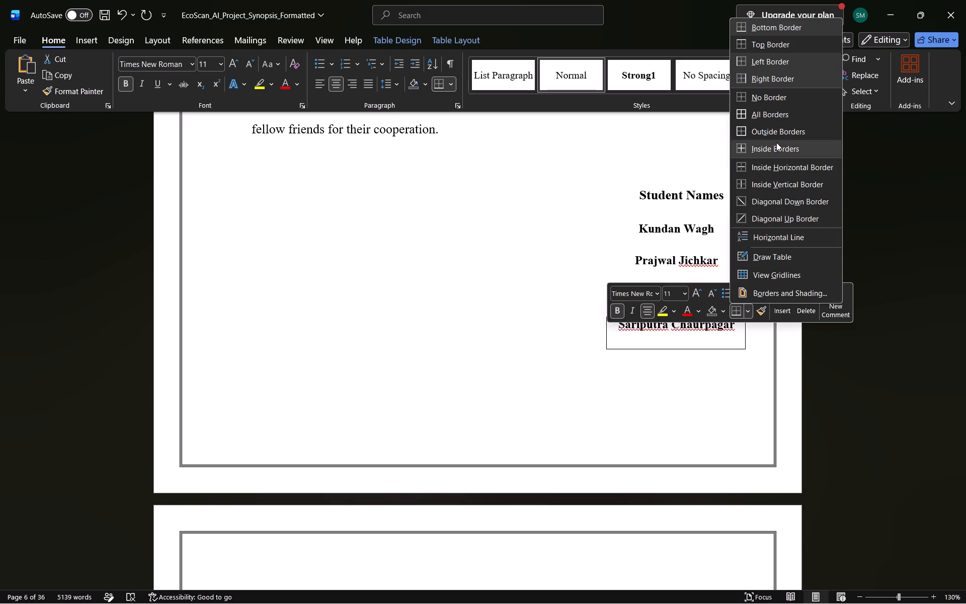
pyautogui.click(768, 102)
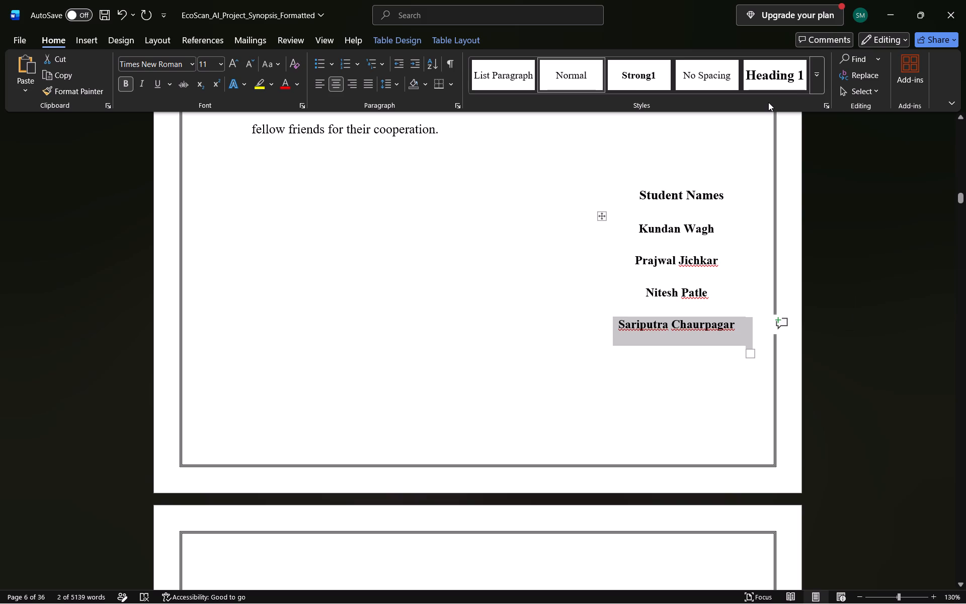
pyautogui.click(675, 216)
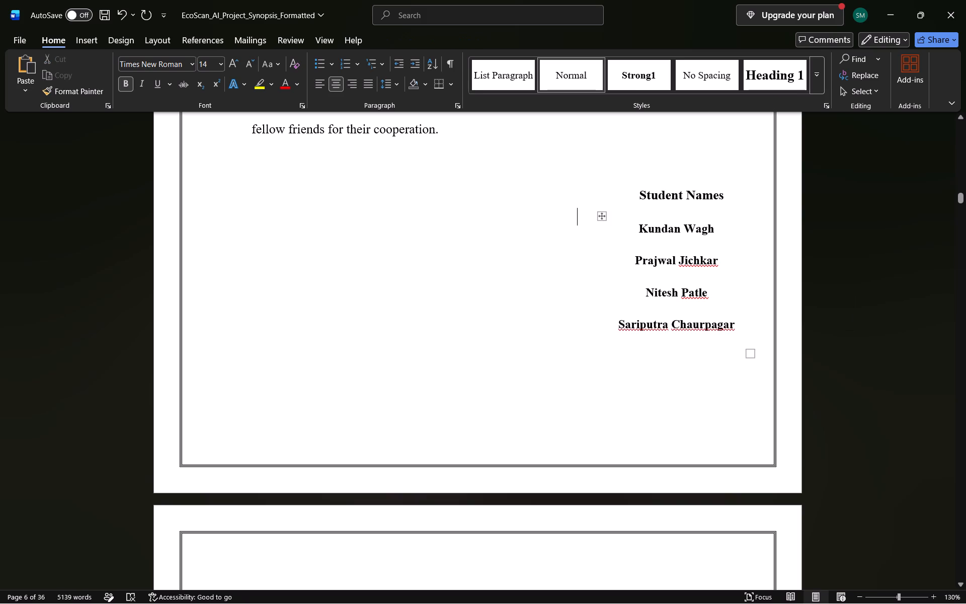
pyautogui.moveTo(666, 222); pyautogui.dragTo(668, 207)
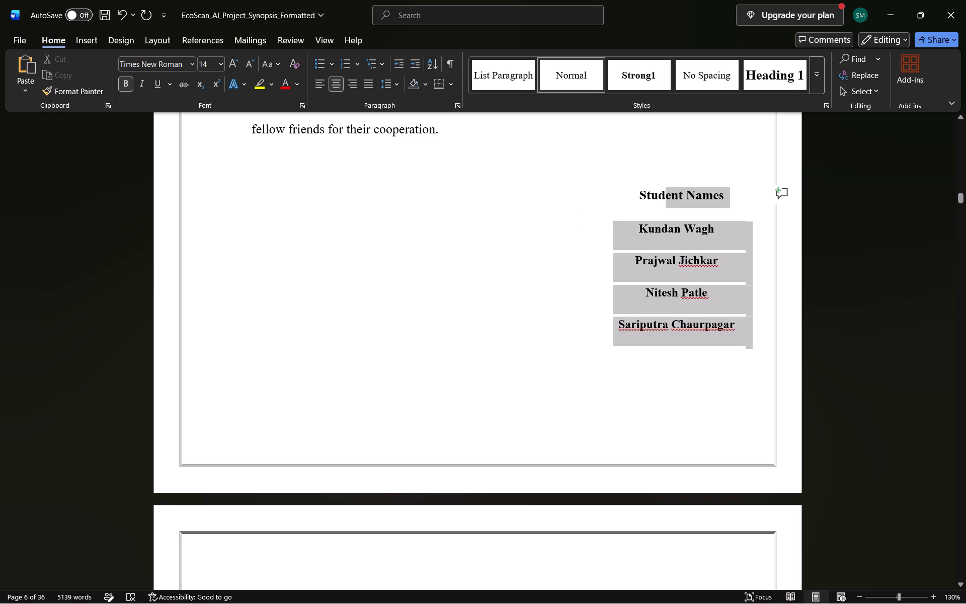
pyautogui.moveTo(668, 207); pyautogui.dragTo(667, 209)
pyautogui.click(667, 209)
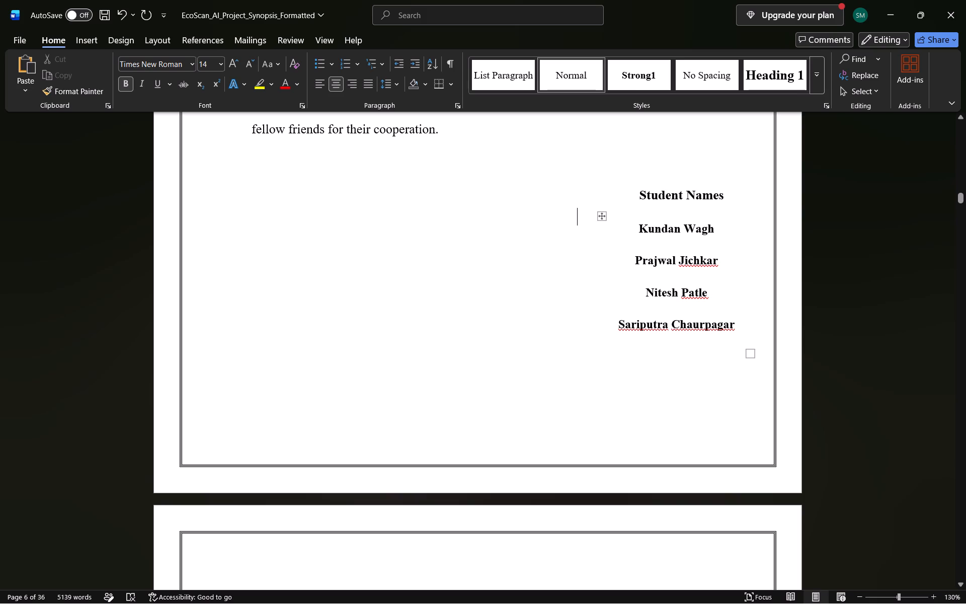
# Reduce the row heights of the student-names table, keeping it wide enough for each name to fit on one line.
pyautogui.moveTo(681, 318); pyautogui.dragTo(680, 304)
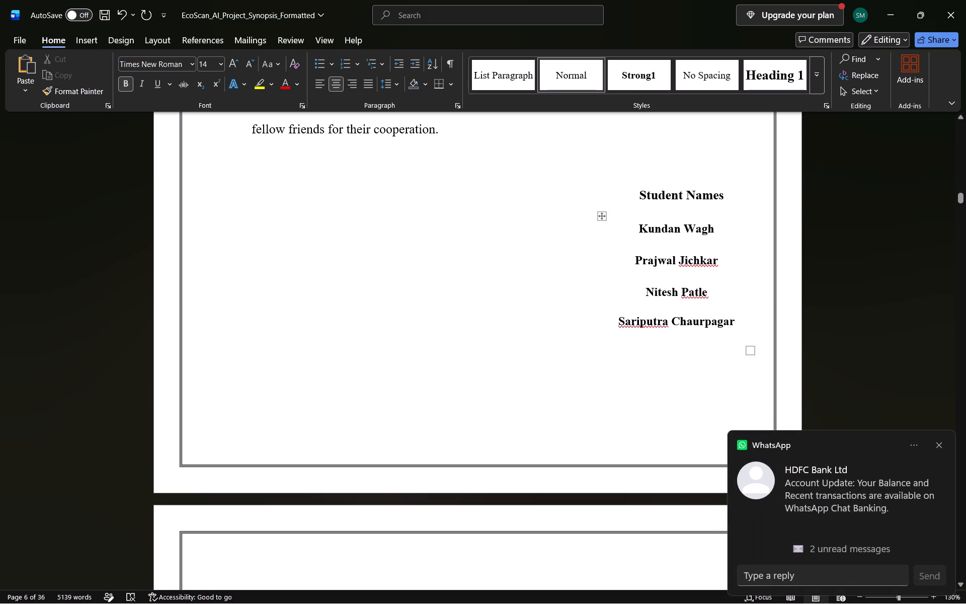
pyautogui.moveTo(752, 350); pyautogui.dragTo(734, 319)
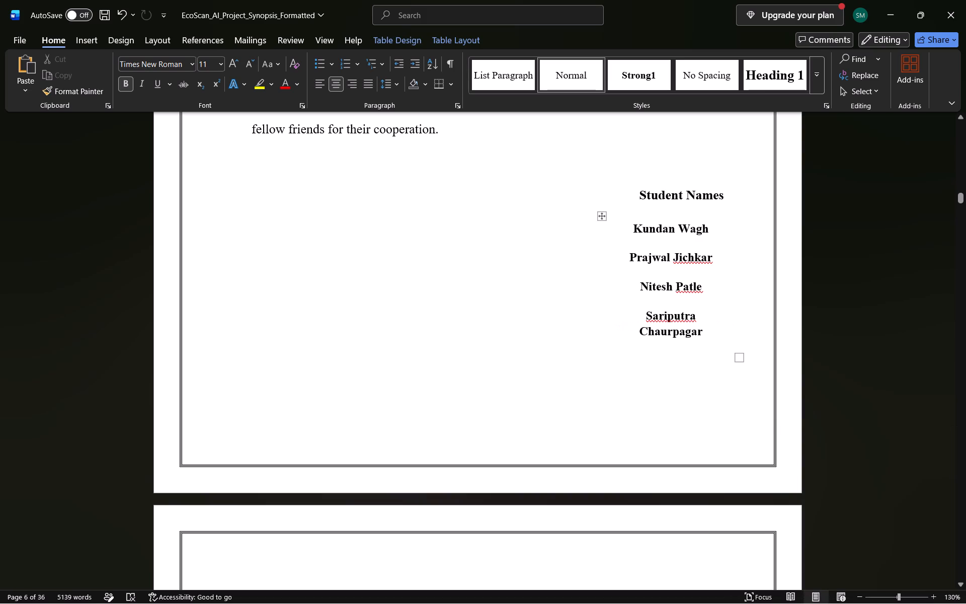
pyautogui.moveTo(739, 356); pyautogui.dragTo(746, 358)
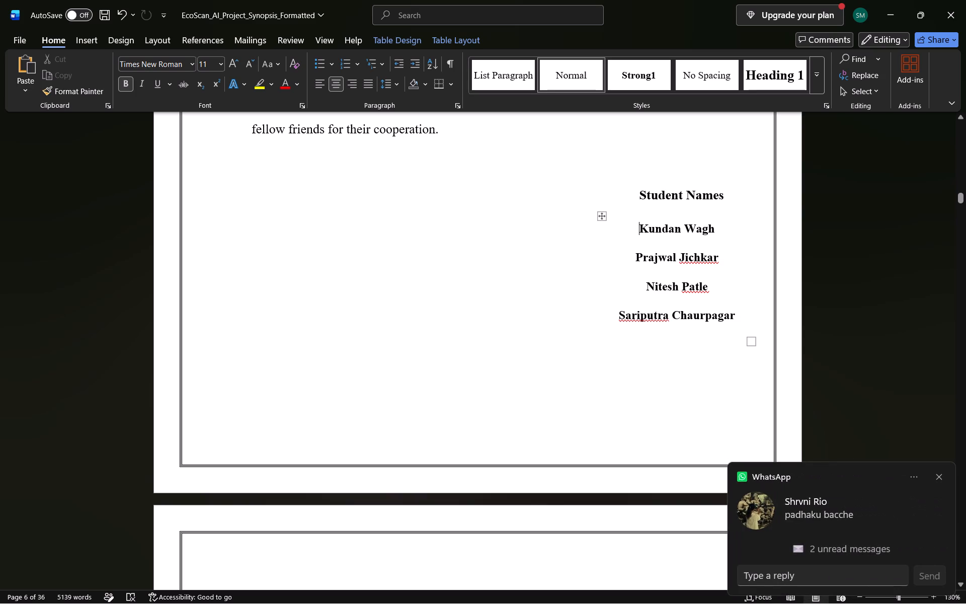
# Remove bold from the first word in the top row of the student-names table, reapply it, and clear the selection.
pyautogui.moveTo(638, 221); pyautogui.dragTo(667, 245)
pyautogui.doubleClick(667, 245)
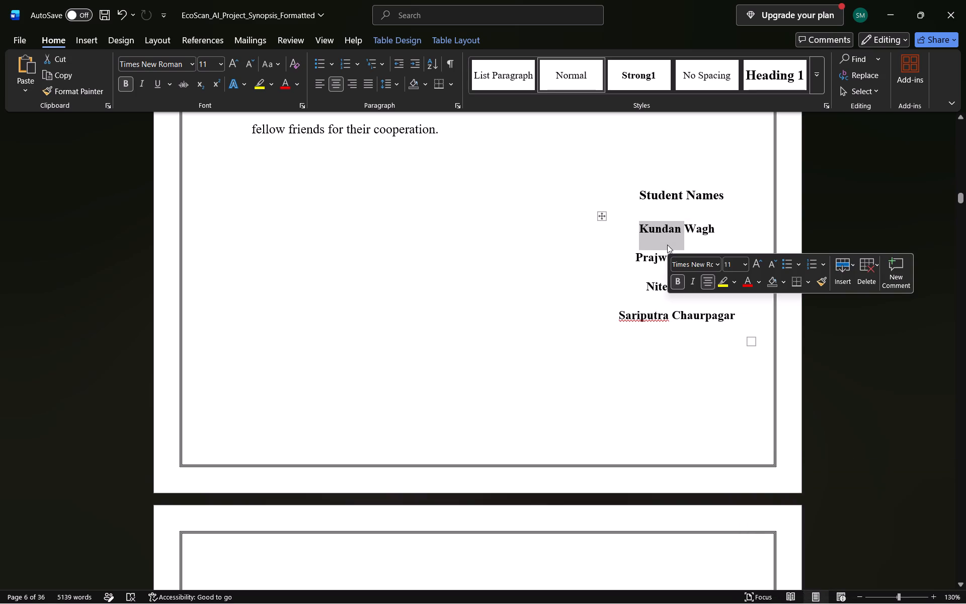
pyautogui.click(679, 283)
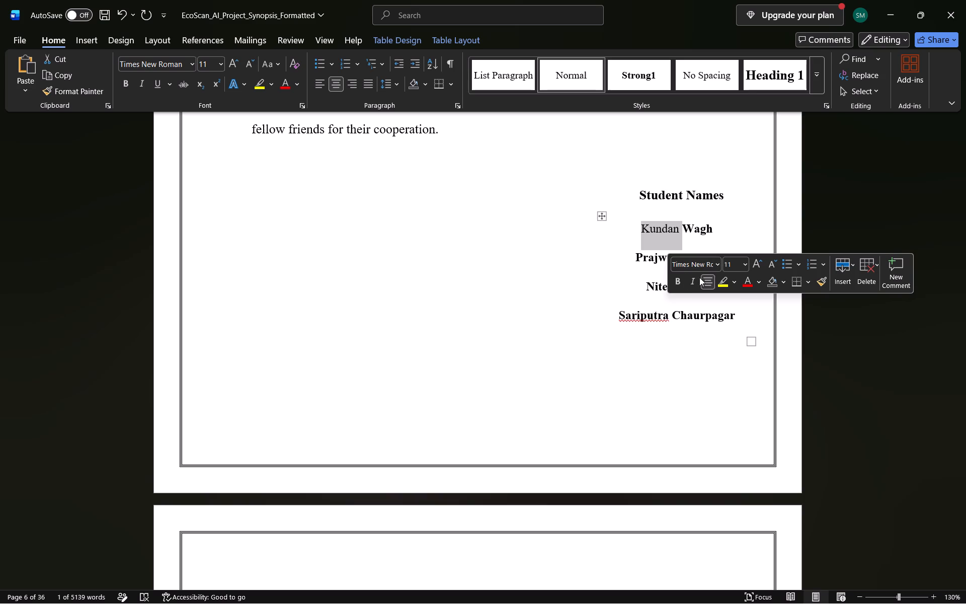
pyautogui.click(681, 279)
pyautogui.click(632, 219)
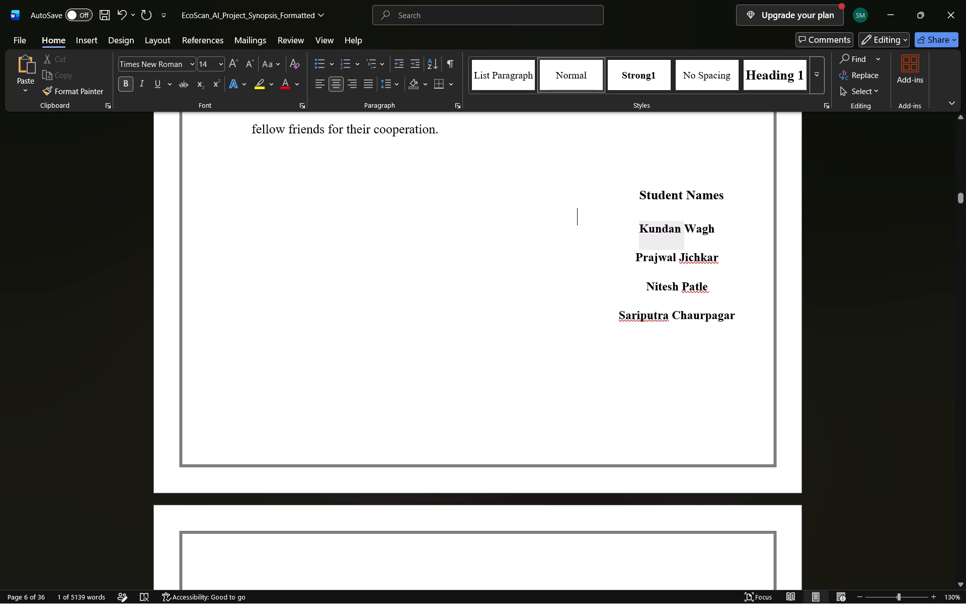
# Remove bold formatting from all four student names in the borderless table, keeping the Student Names heading bold.
pyautogui.moveTo(632, 211); pyautogui.dragTo(666, 257)
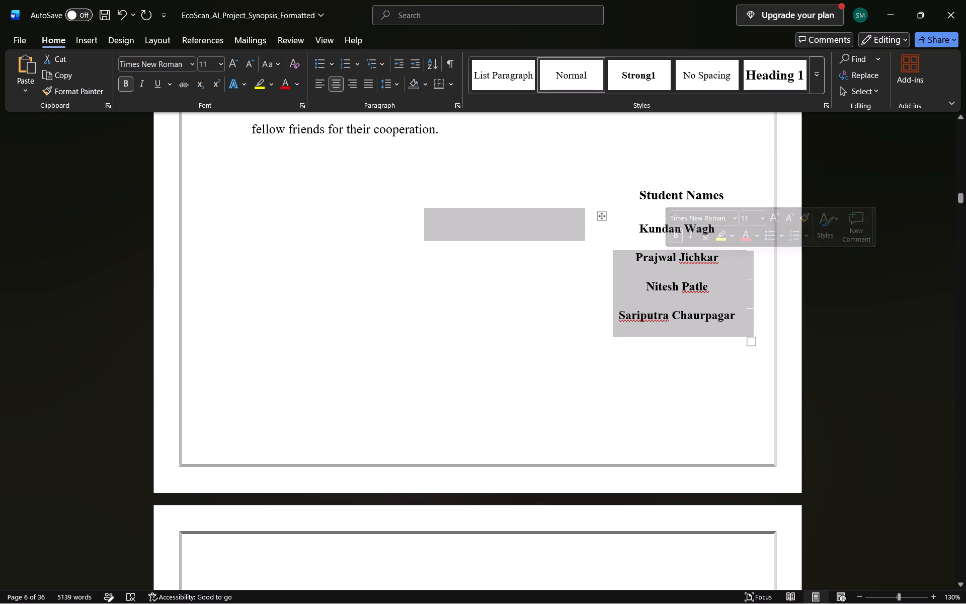
pyautogui.click(627, 228)
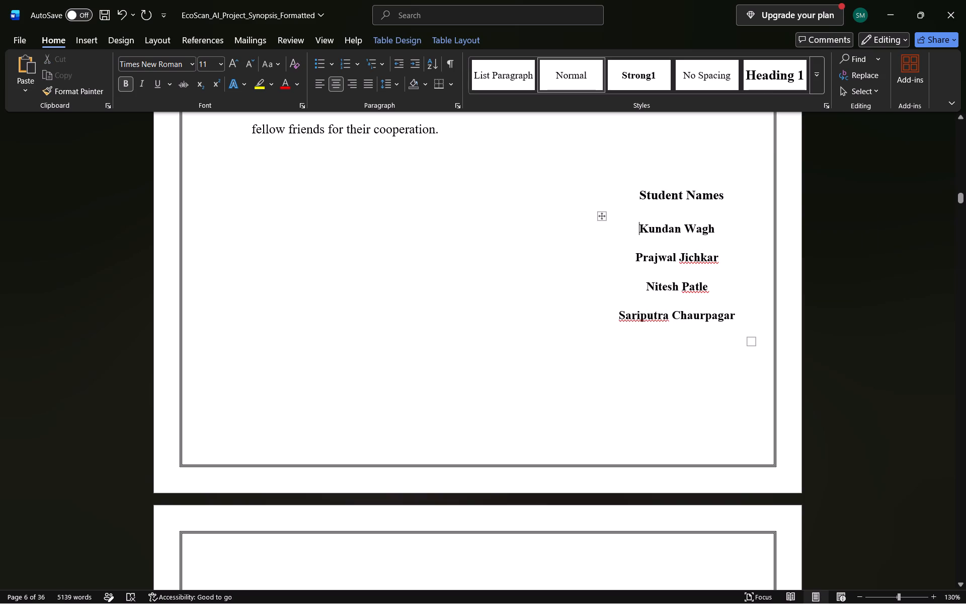
pyautogui.click(671, 252)
pyautogui.moveTo(631, 229); pyautogui.dragTo(642, 238)
pyautogui.click(642, 238)
pyautogui.moveTo(637, 220); pyautogui.dragTo(668, 244)
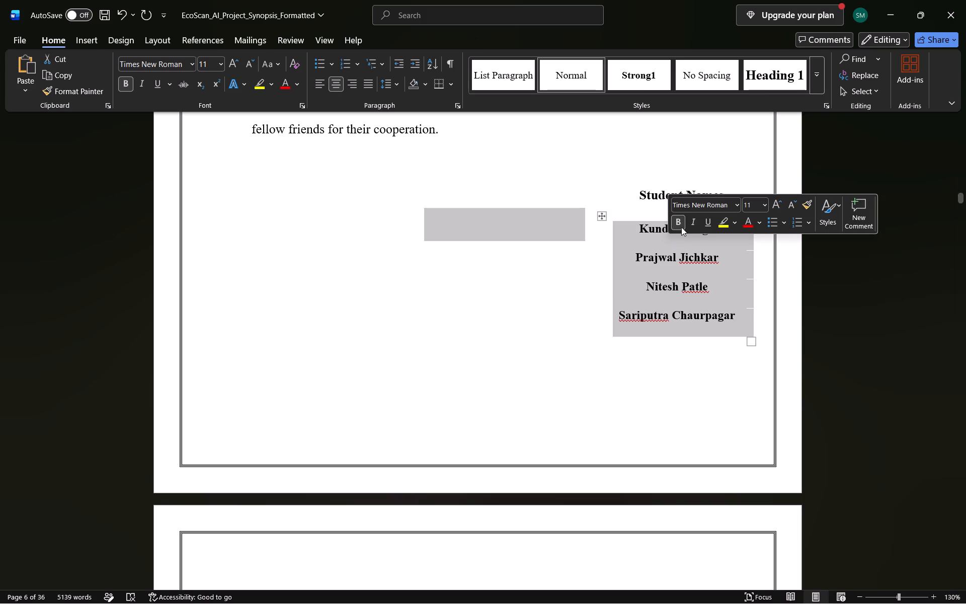
pyautogui.click(677, 226)
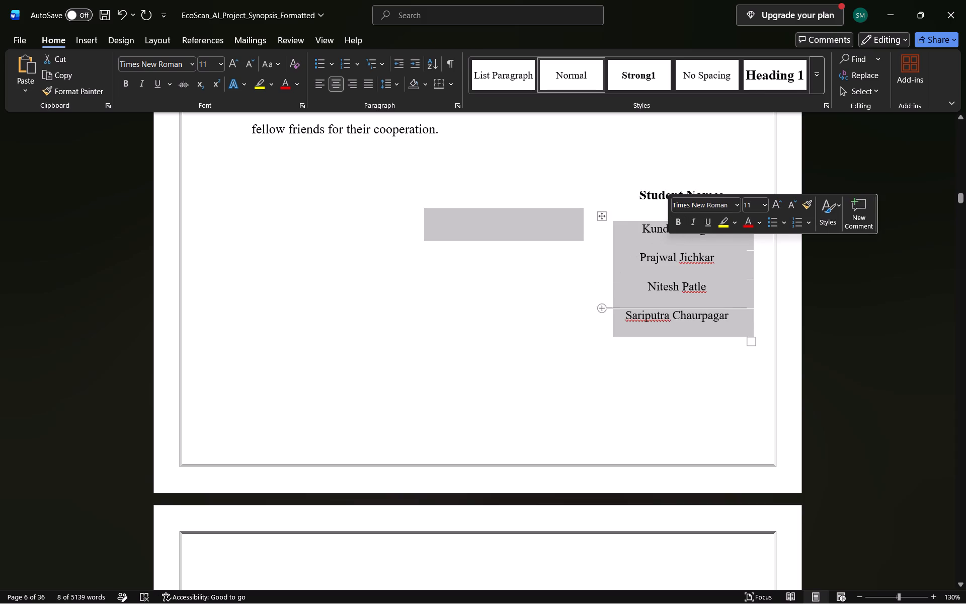
pyautogui.click(577, 303)
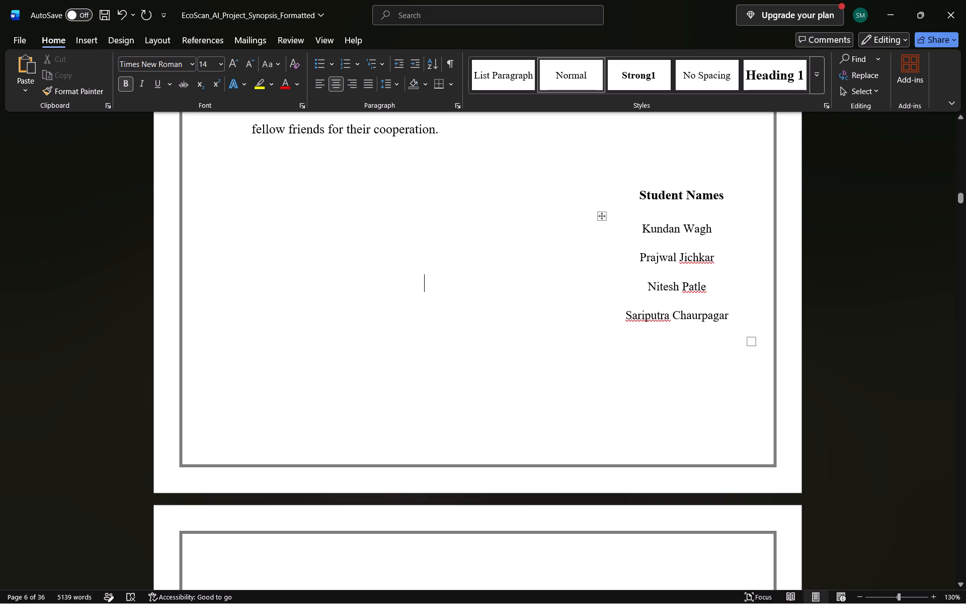
# Right-align the four student names within the borderless table under the Student Names heading.
pyautogui.scroll(-1, 635, 238)
pyautogui.moveTo(644, 228); pyautogui.dragTo(724, 334)
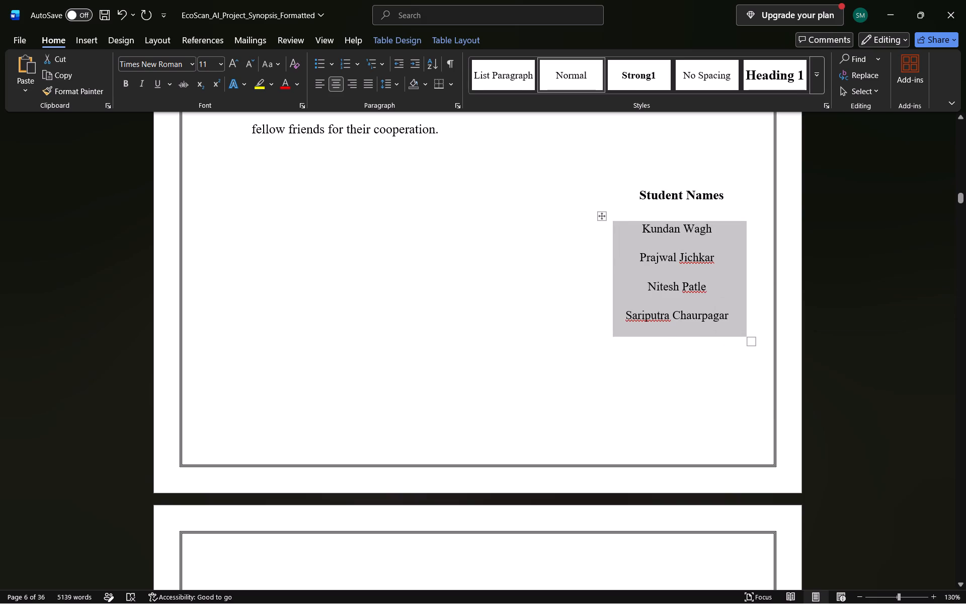
pyautogui.click(356, 89)
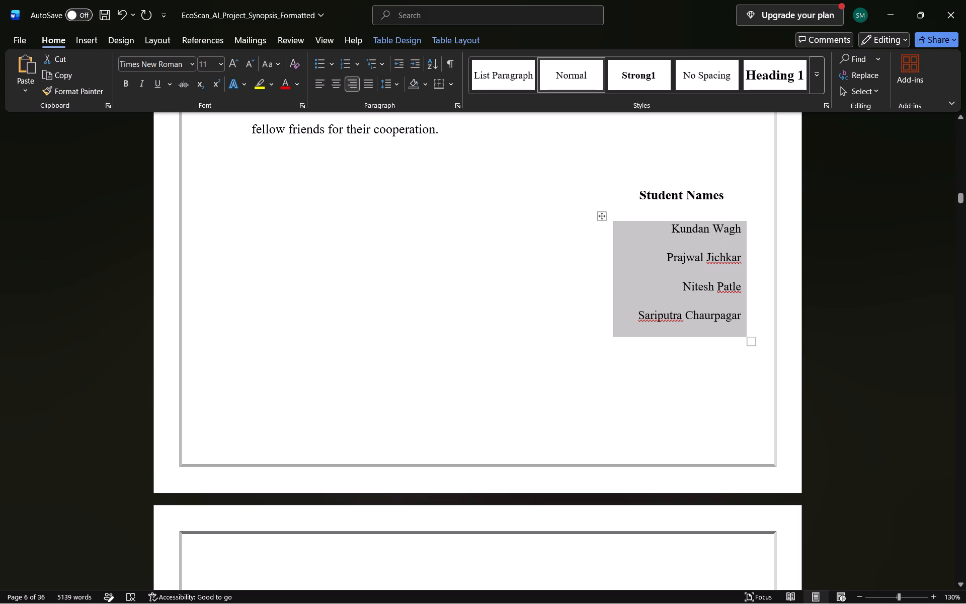
pyautogui.click(581, 287)
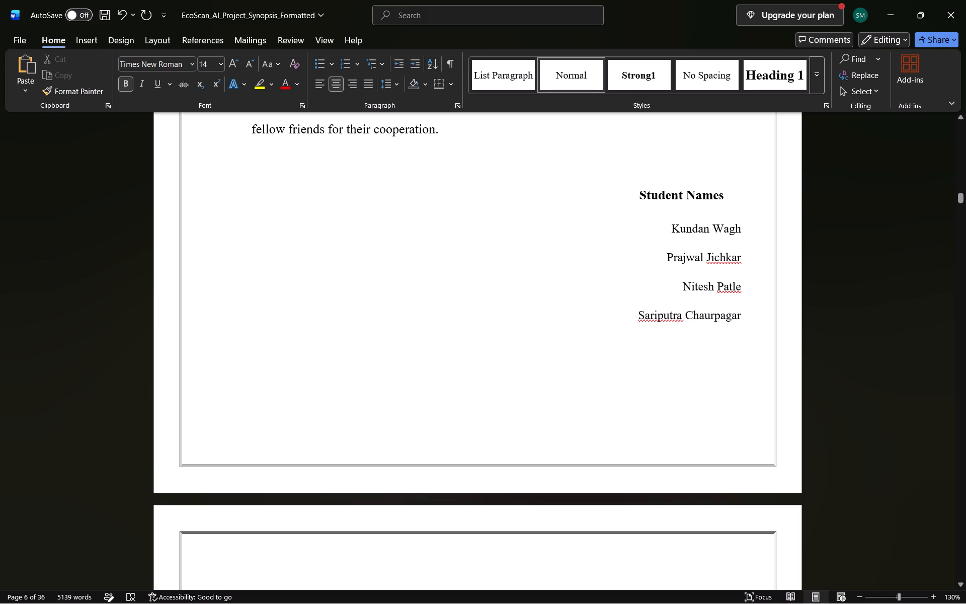
pyautogui.hscroll(-1, 656, 239)
# Move the borderless student-names table slightly to the left beneath the Student Names heading.
pyautogui.hscroll(-1, 656, 239)
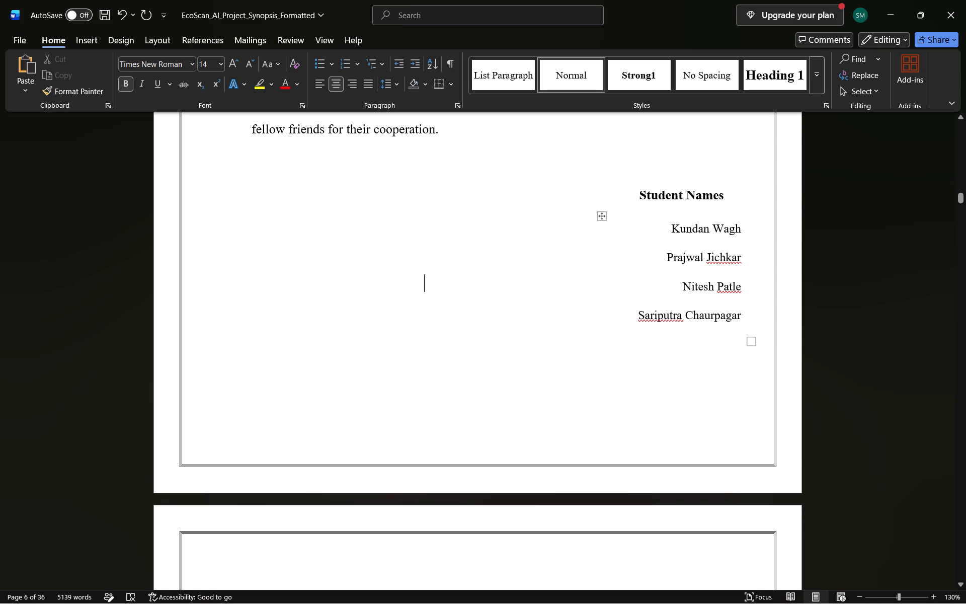
pyautogui.click(601, 218)
pyautogui.moveTo(599, 218); pyautogui.dragTo(582, 218)
pyautogui.moveTo(601, 218); pyautogui.dragTo(584, 221)
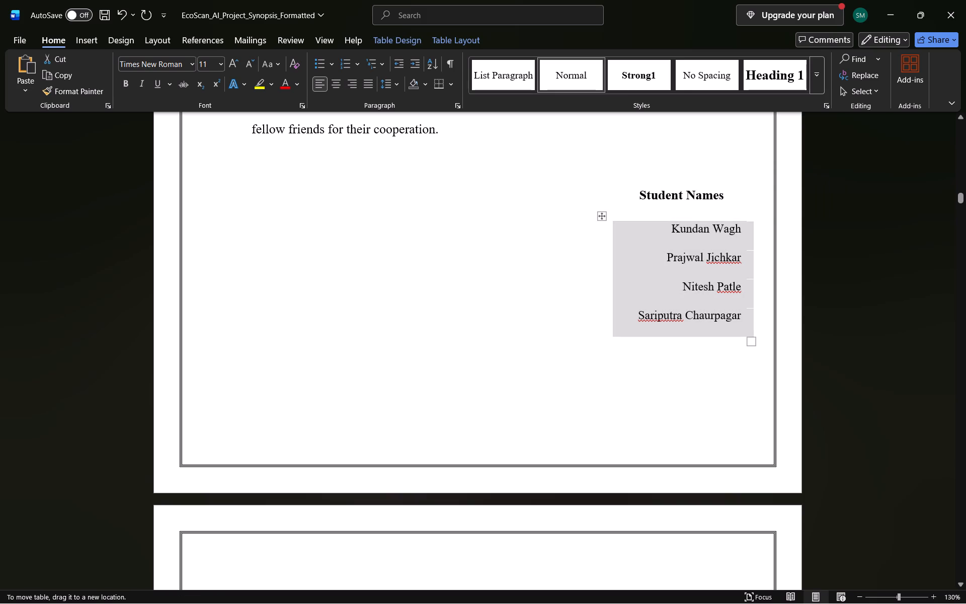
pyautogui.moveTo(584, 221); pyautogui.dragTo(583, 221)
pyautogui.click(583, 221)
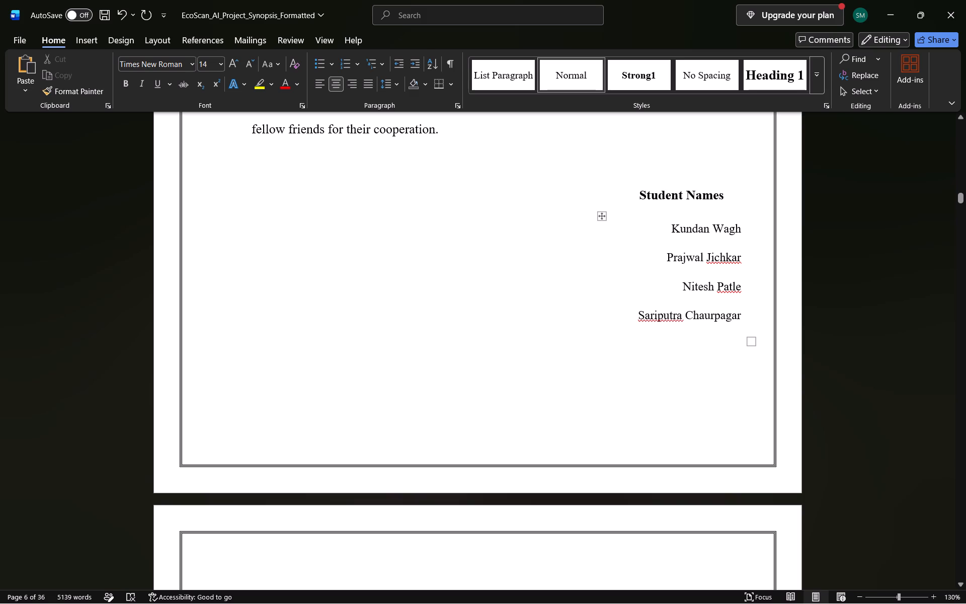
pyautogui.moveTo(603, 217); pyautogui.dragTo(592, 217)
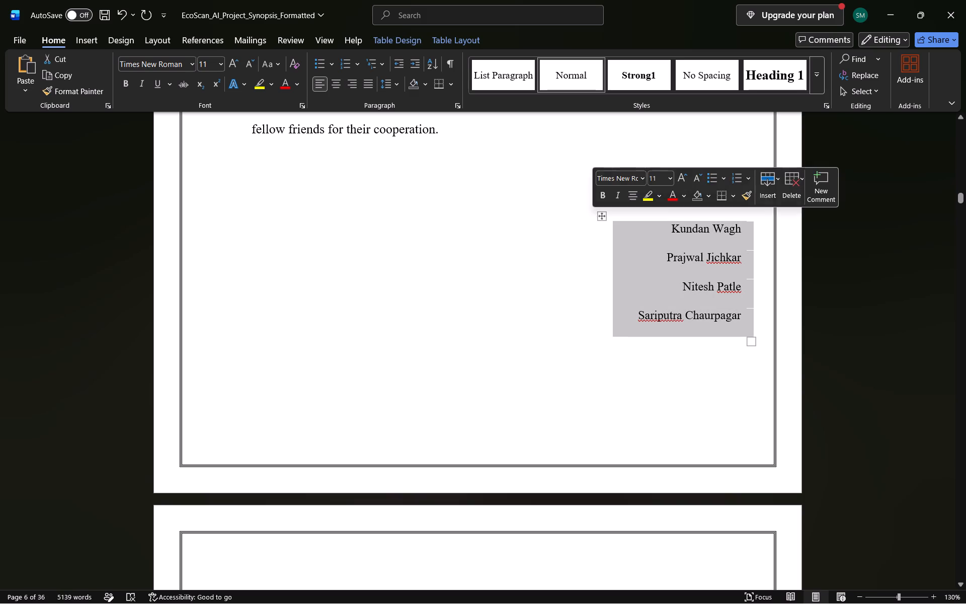
pyautogui.click(601, 218)
pyautogui.moveTo(601, 218); pyautogui.dragTo(591, 218)
pyautogui.click(591, 218)
pyautogui.click(708, 221)
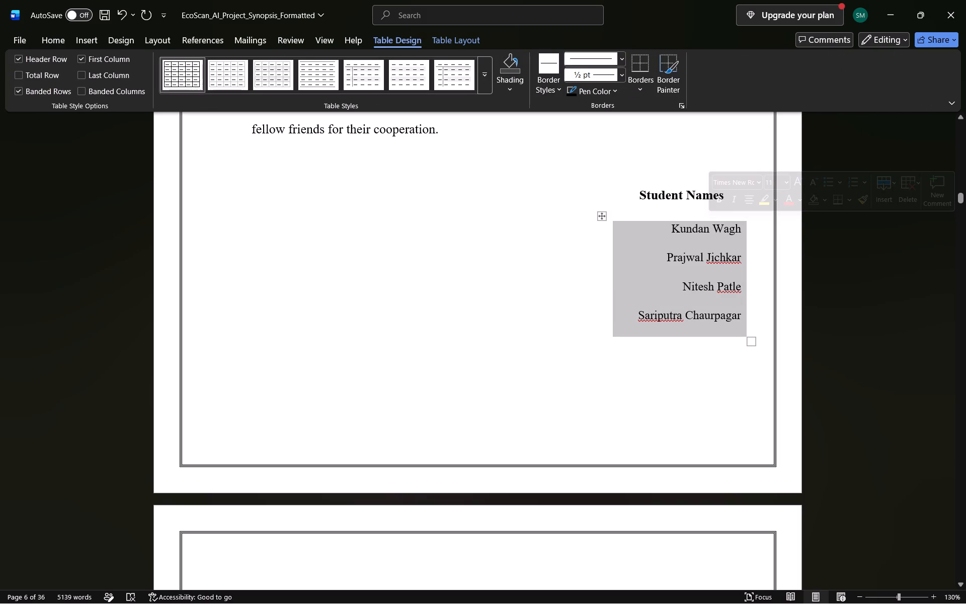
pyautogui.moveTo(602, 215); pyautogui.dragTo(576, 218)
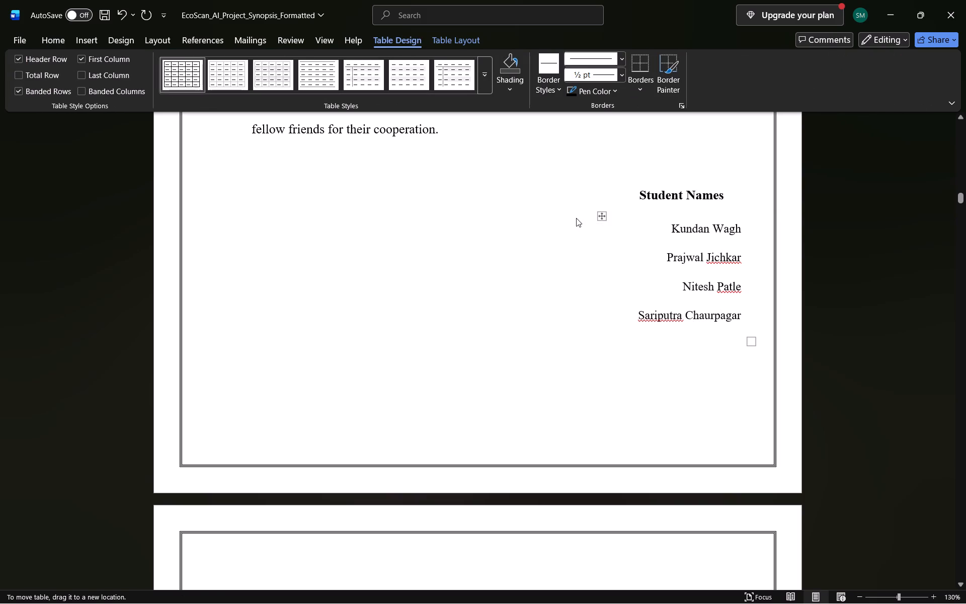
pyautogui.click(576, 221)
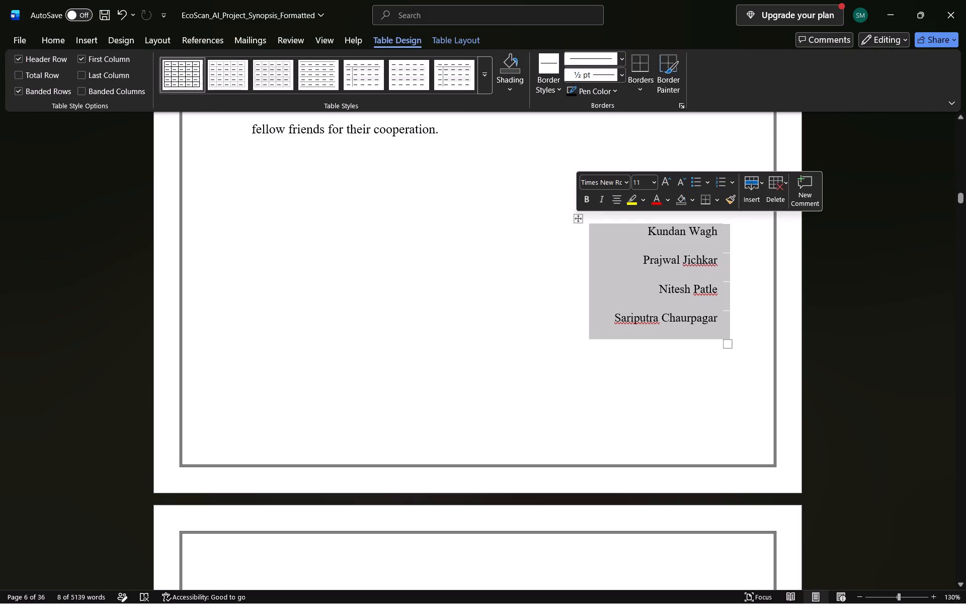
pyautogui.click(519, 188)
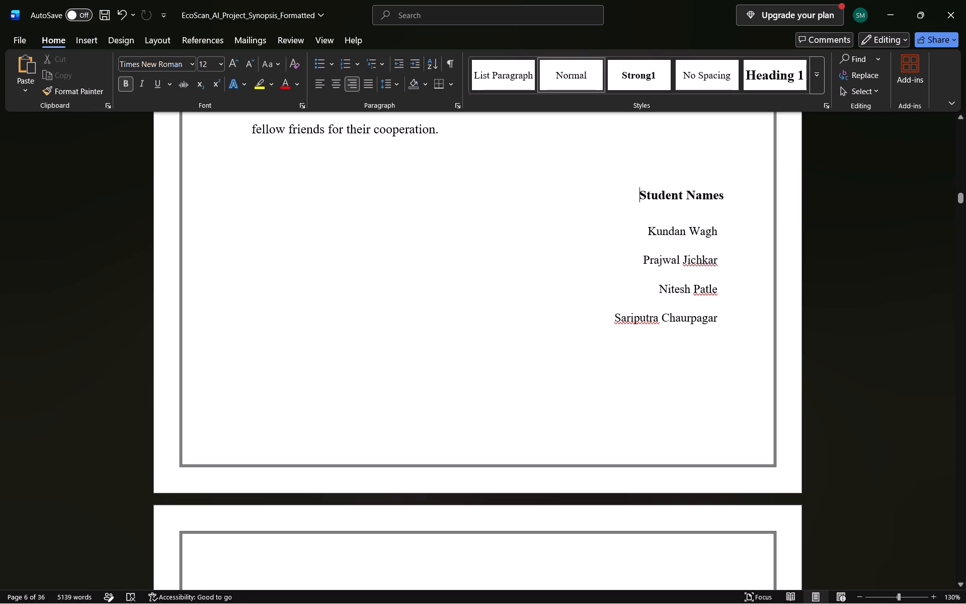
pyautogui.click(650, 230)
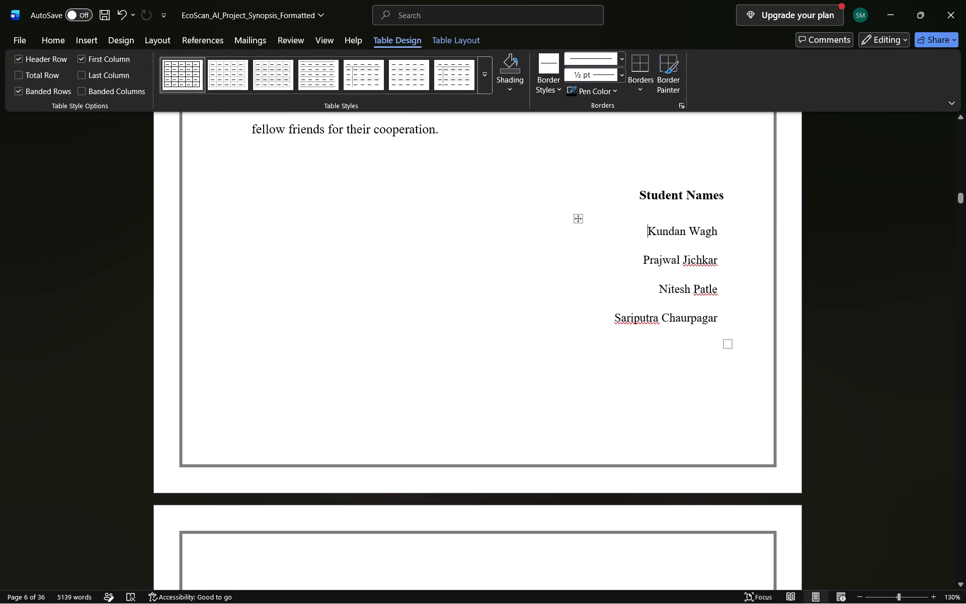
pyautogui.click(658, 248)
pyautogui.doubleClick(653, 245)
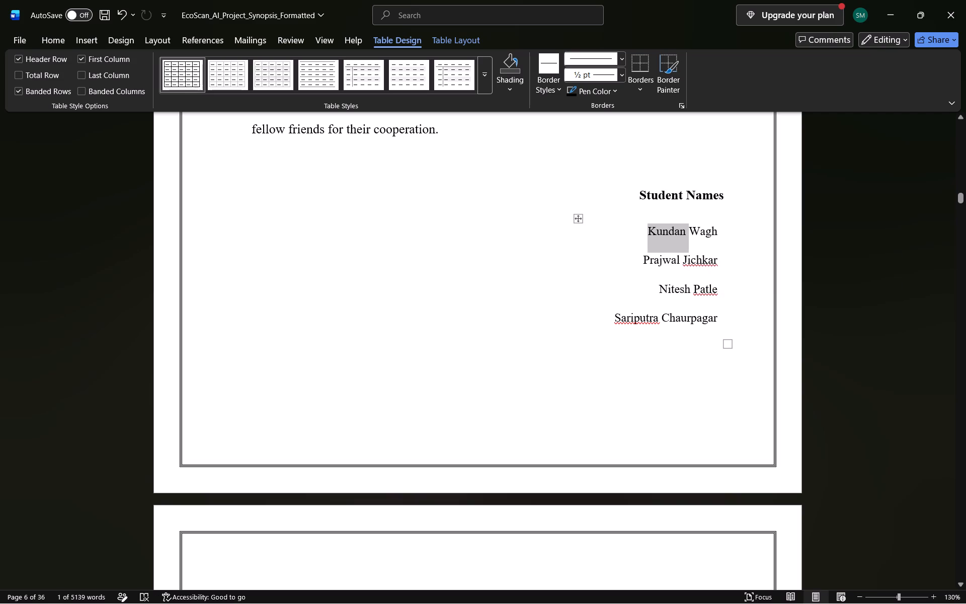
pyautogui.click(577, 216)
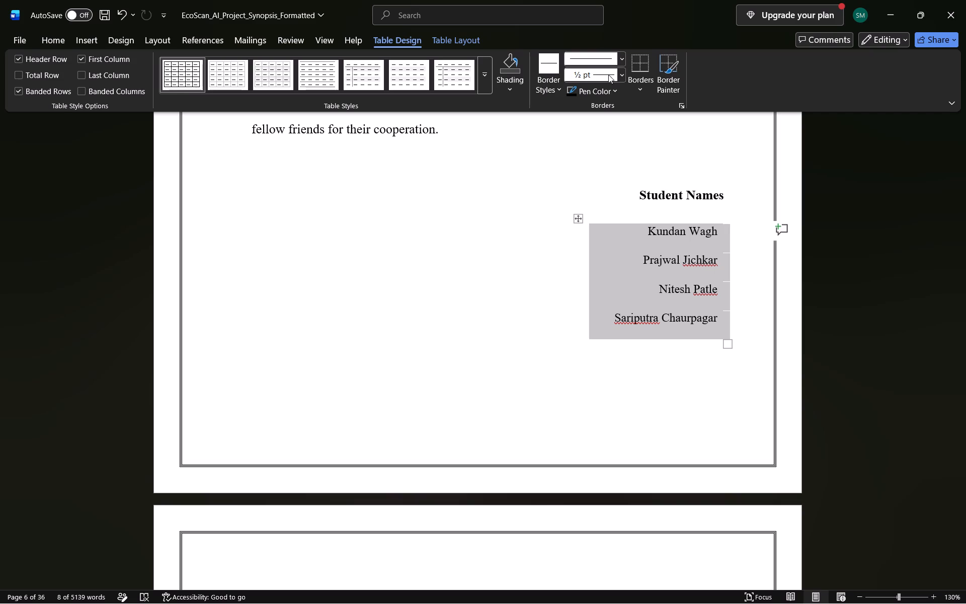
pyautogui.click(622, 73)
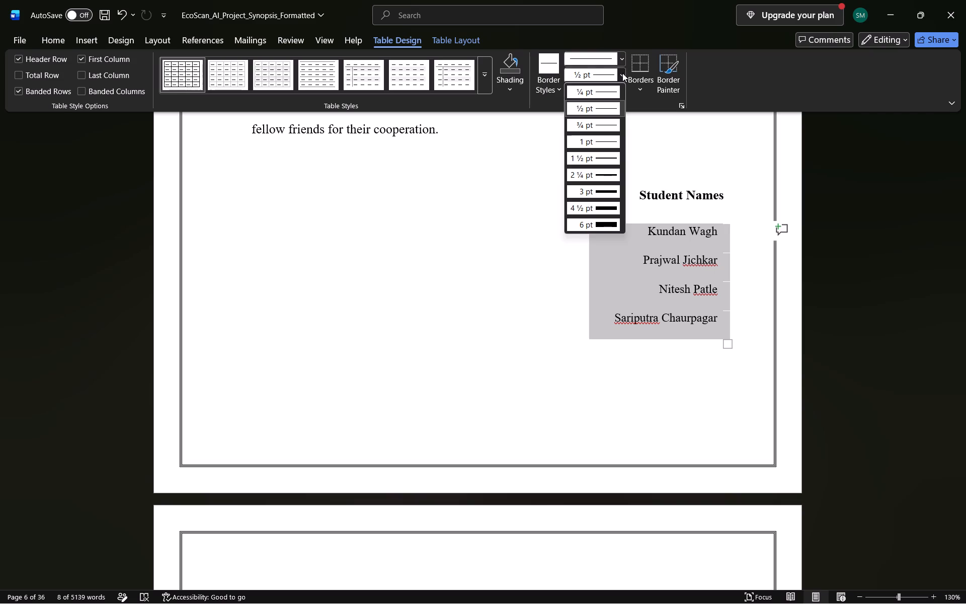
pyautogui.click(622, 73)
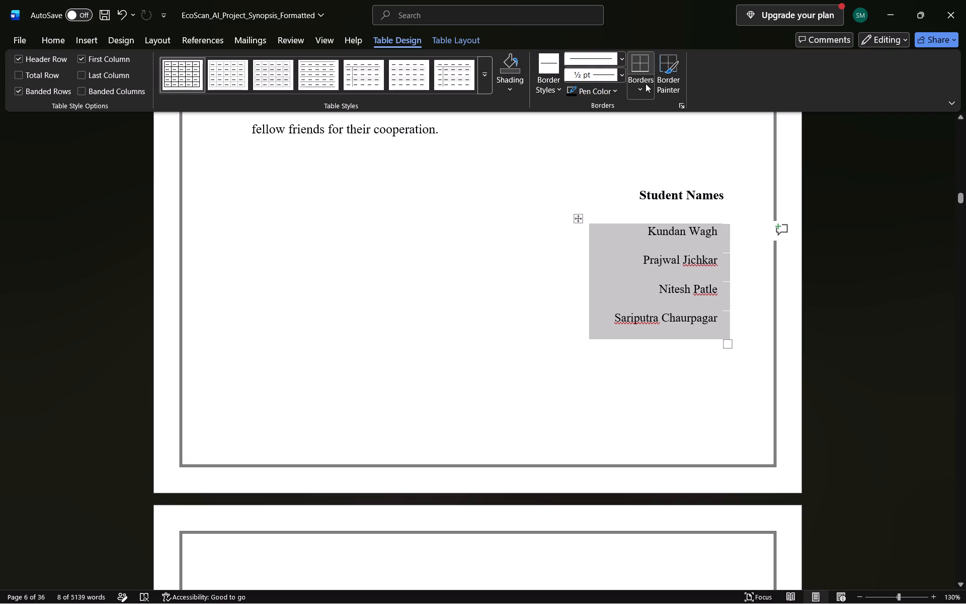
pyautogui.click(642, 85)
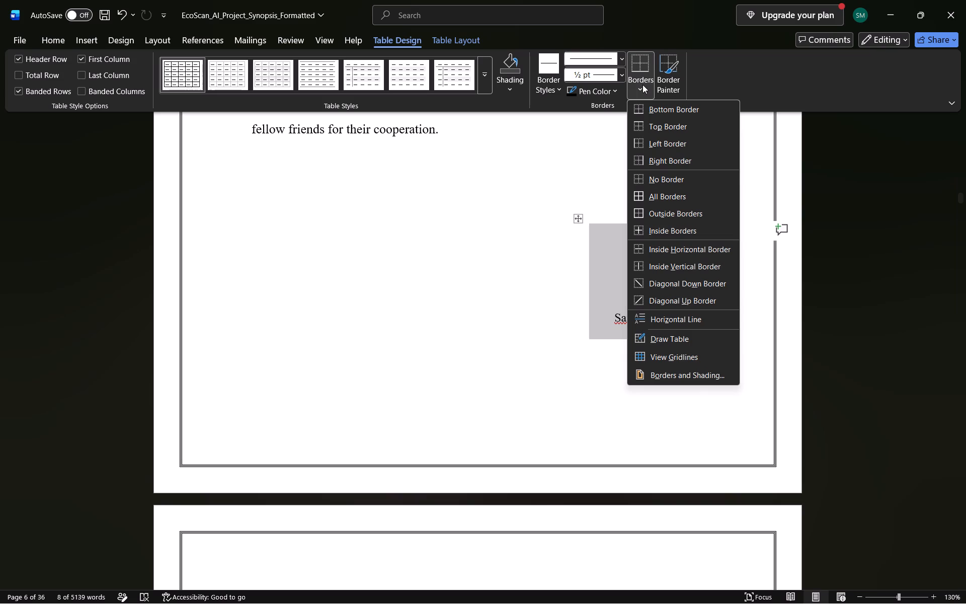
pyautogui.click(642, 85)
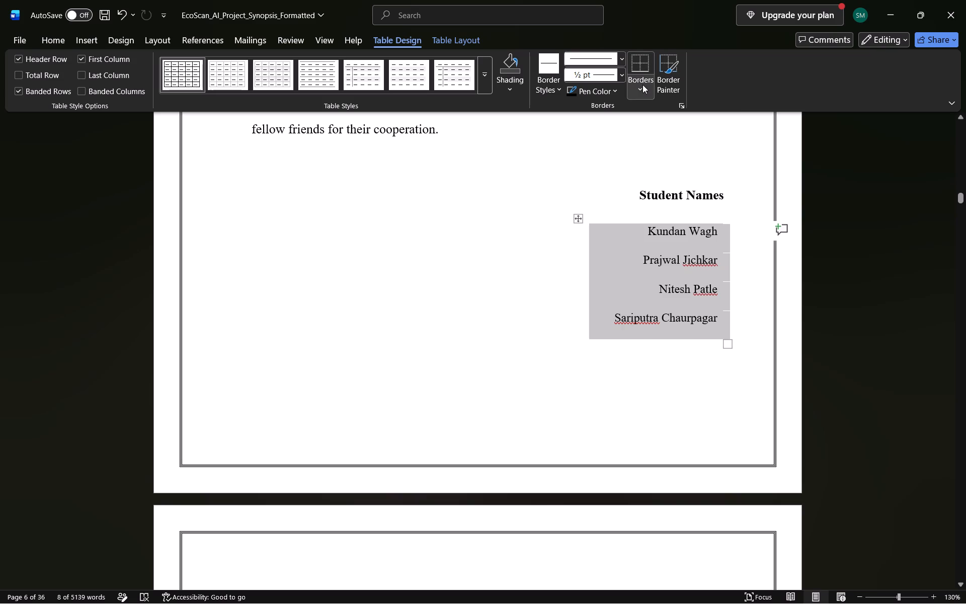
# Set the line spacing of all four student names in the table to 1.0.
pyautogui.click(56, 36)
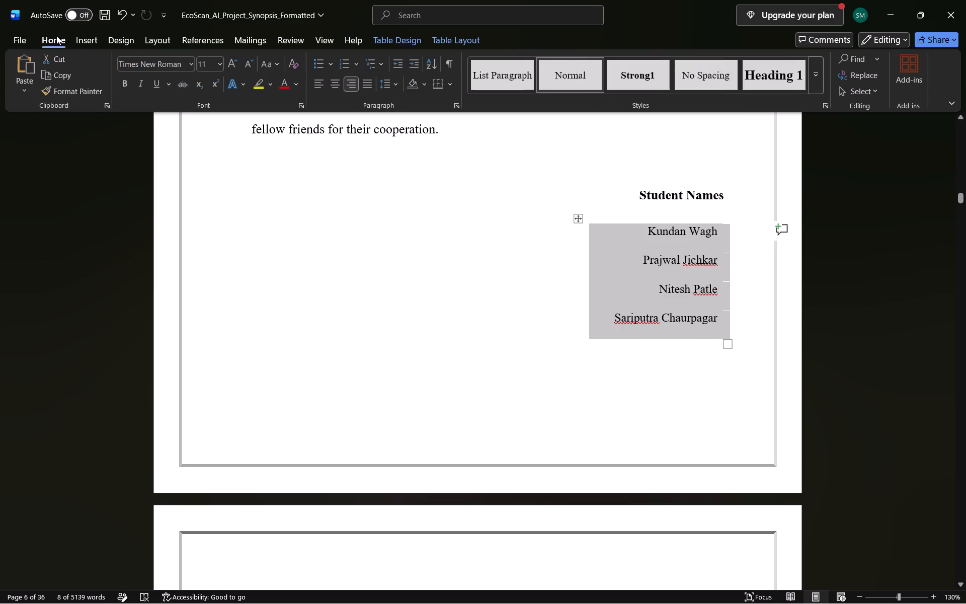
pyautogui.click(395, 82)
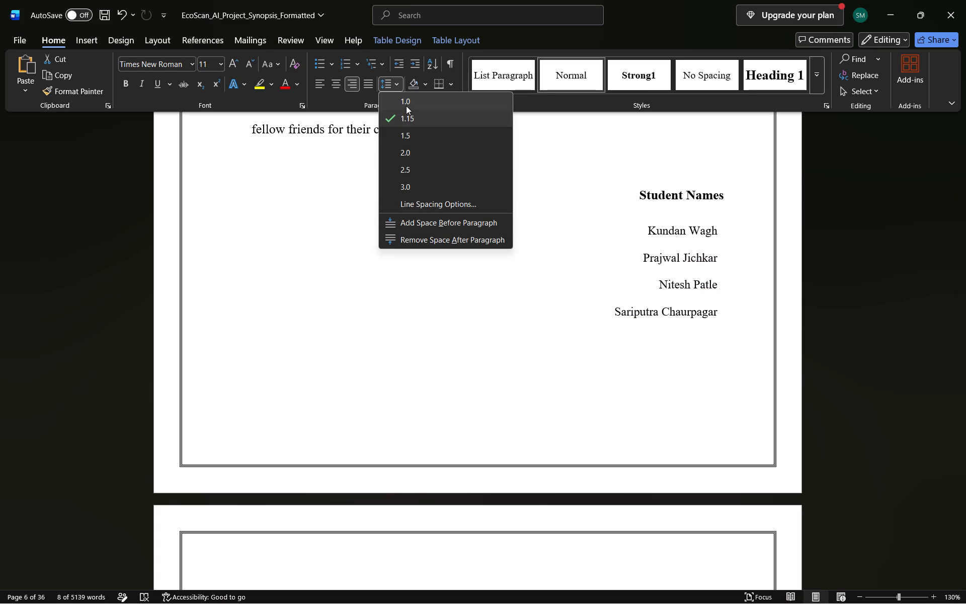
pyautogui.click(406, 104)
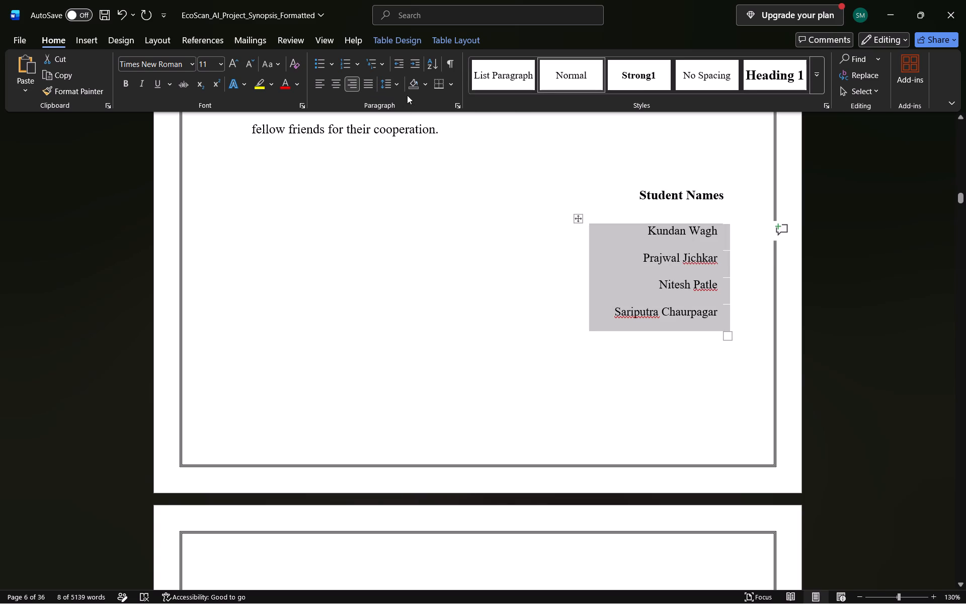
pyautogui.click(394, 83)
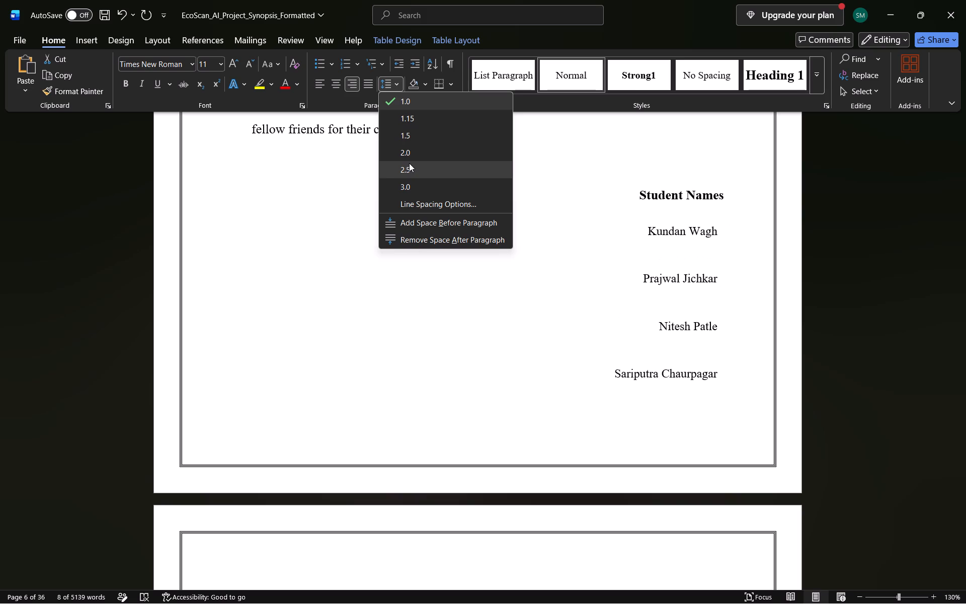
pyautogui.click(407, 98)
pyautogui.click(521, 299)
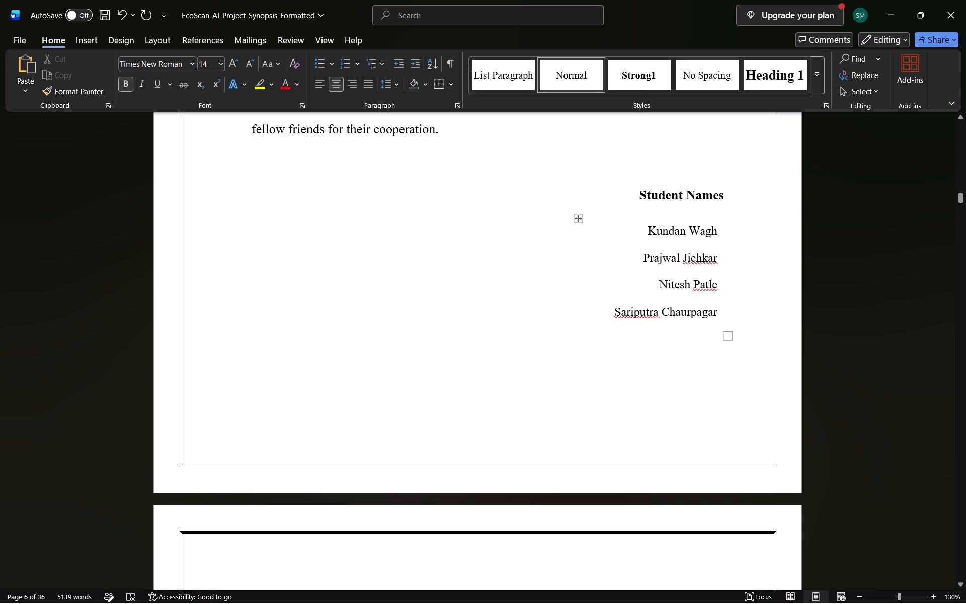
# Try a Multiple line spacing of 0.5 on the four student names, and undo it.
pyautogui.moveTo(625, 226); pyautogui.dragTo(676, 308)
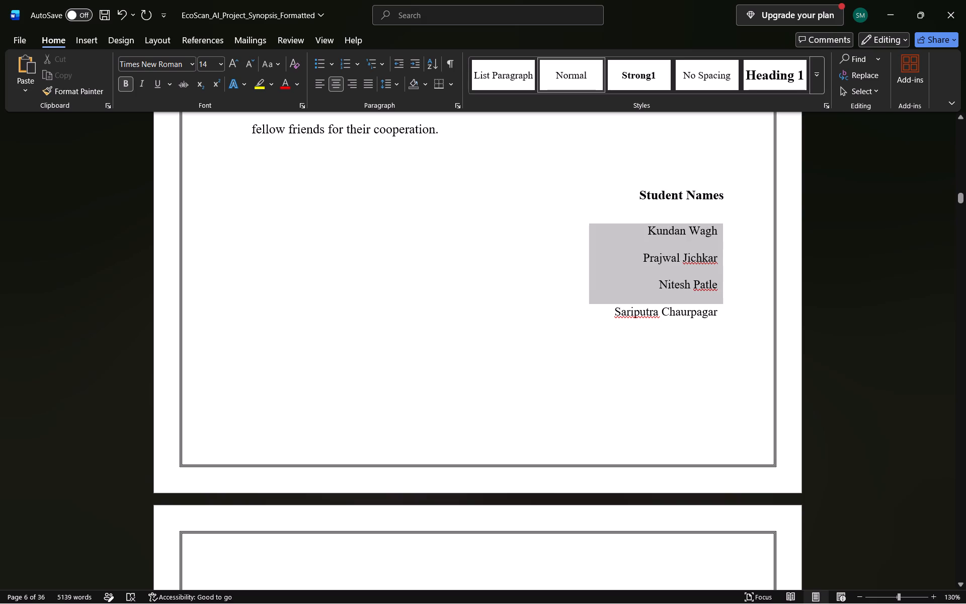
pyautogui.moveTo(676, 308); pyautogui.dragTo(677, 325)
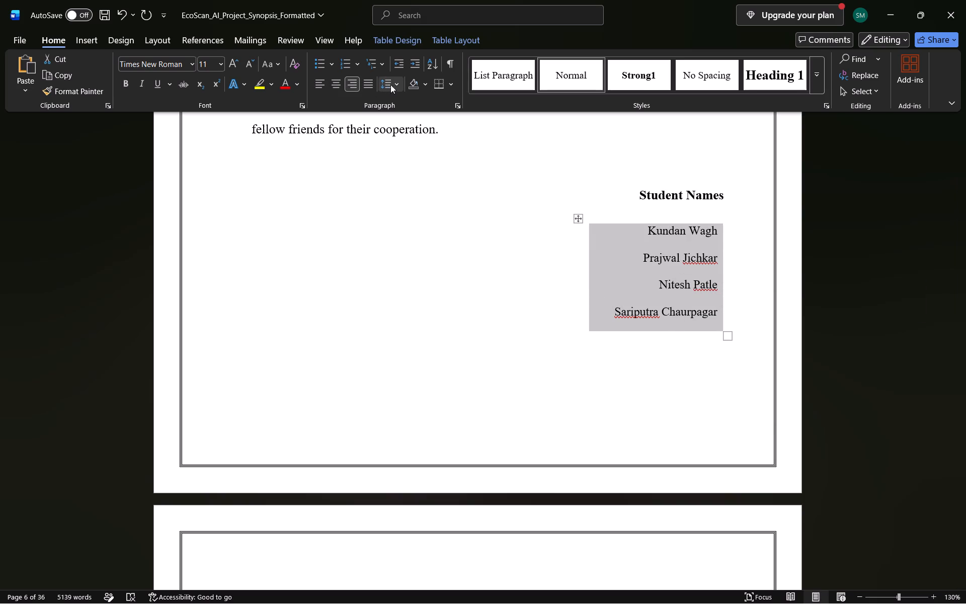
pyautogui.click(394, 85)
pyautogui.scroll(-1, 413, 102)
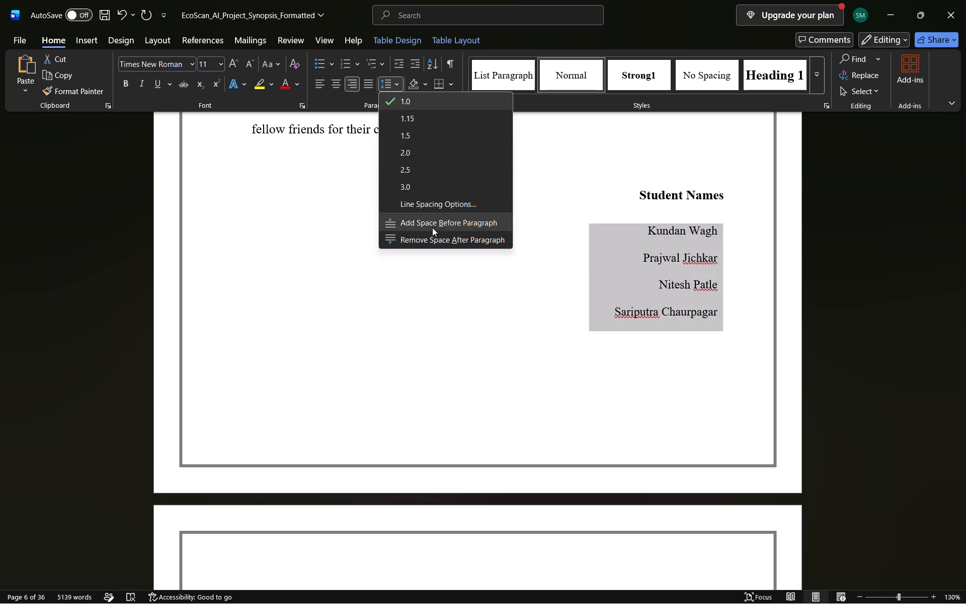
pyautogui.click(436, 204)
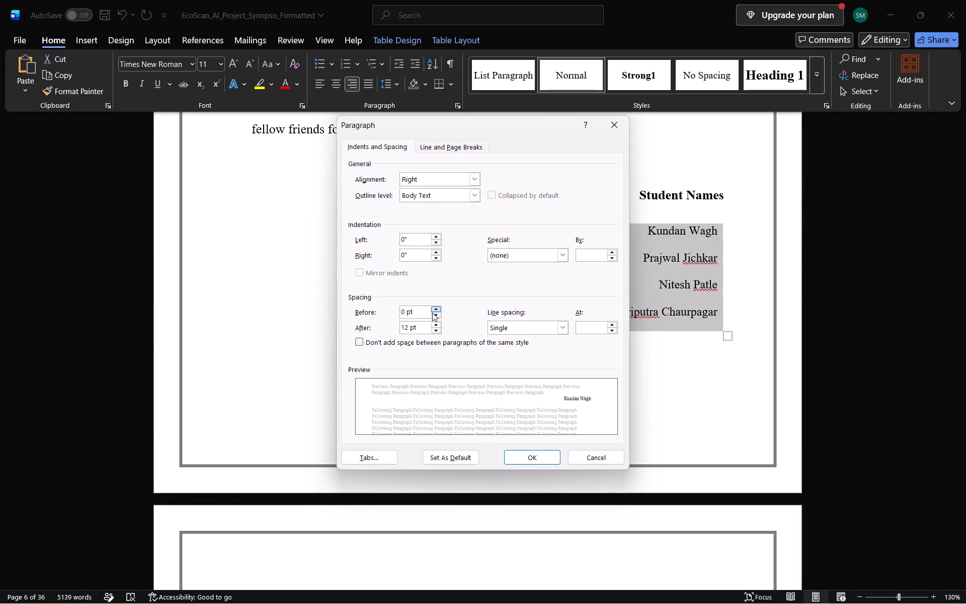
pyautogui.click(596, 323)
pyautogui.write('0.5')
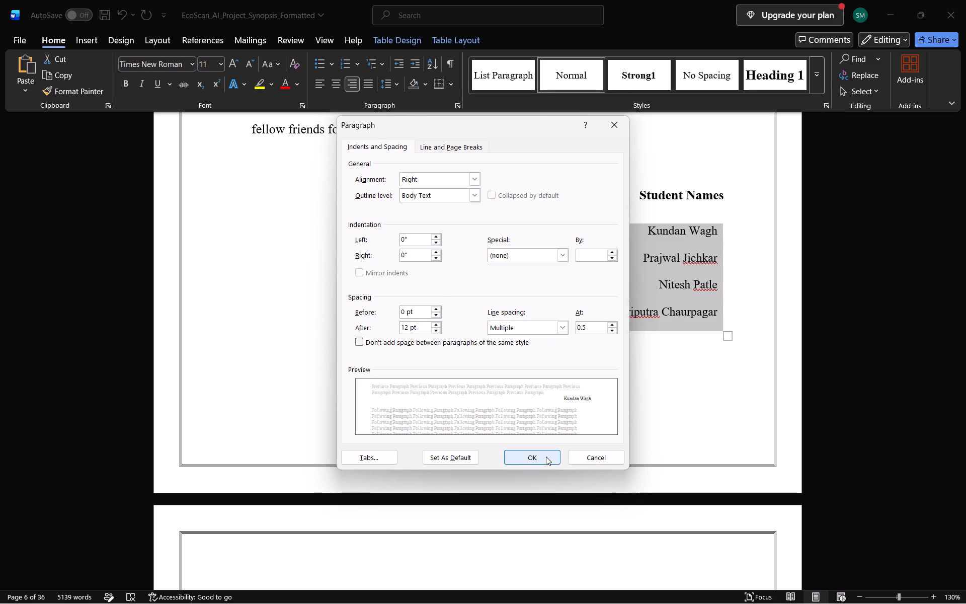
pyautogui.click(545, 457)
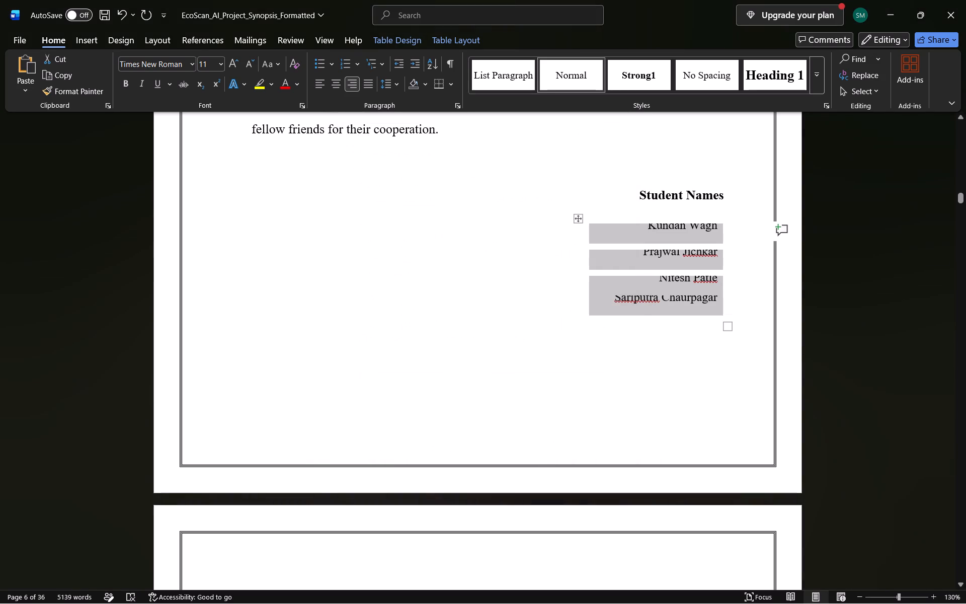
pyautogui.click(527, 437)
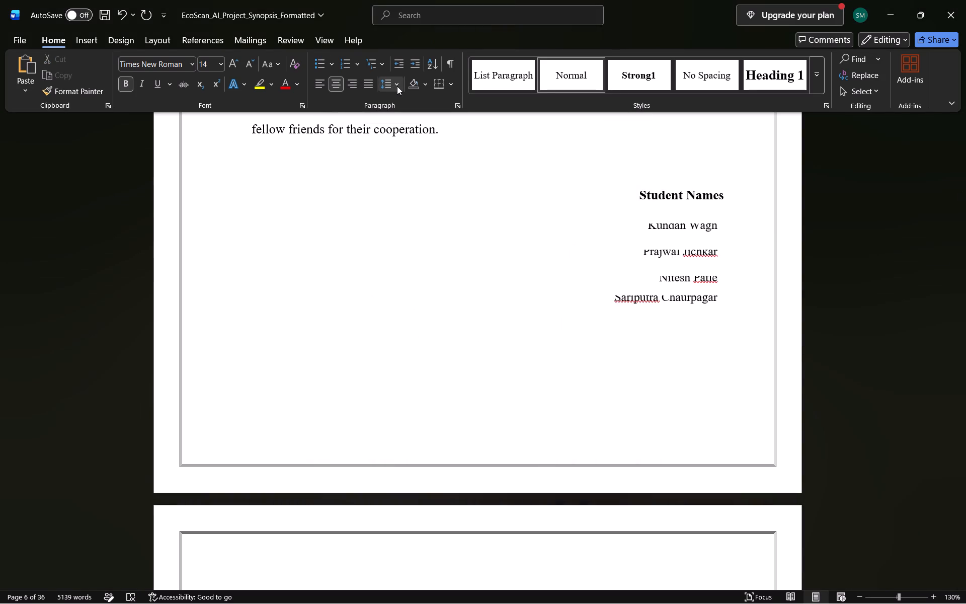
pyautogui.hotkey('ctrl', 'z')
# Set the line spacing of the four student names to Multiple at 0.9.
pyautogui.click(401, 82)
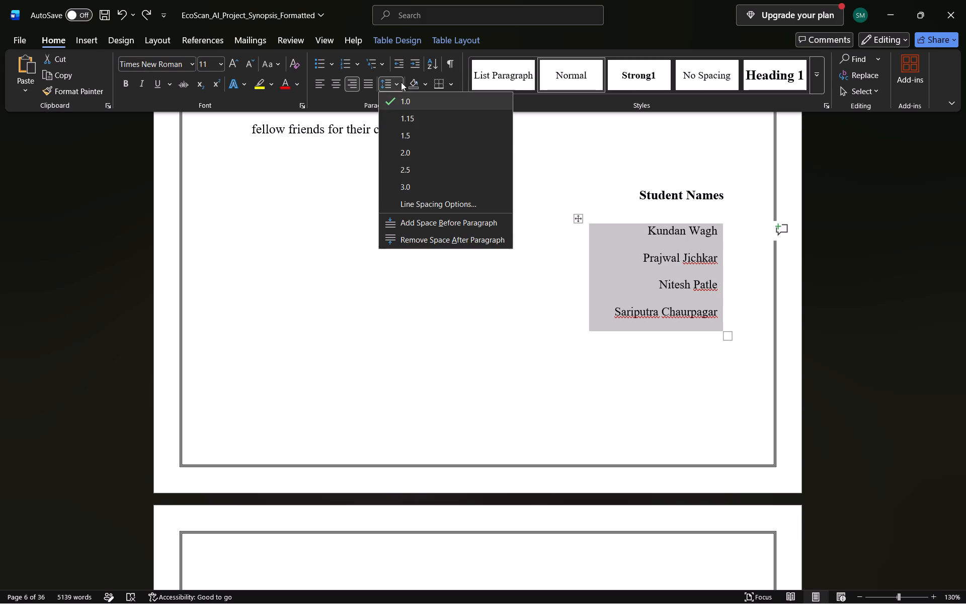
pyautogui.click(422, 202)
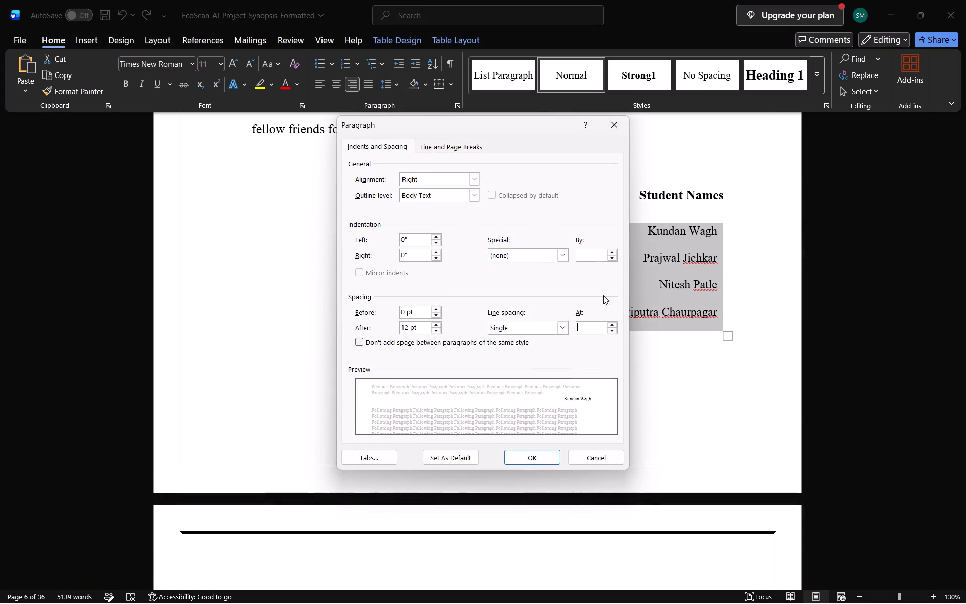
pyautogui.click(592, 327)
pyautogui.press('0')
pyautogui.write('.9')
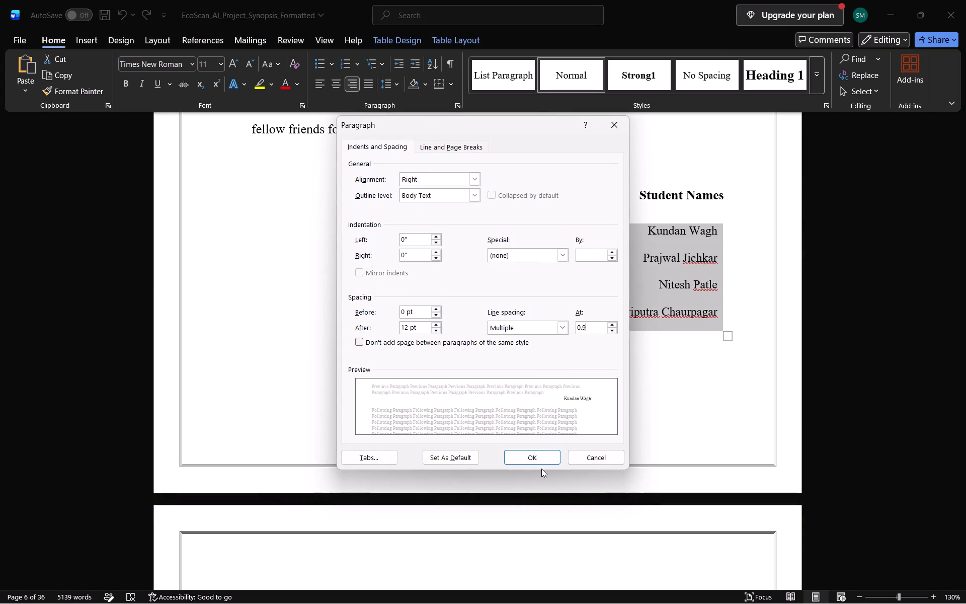
pyautogui.click(537, 458)
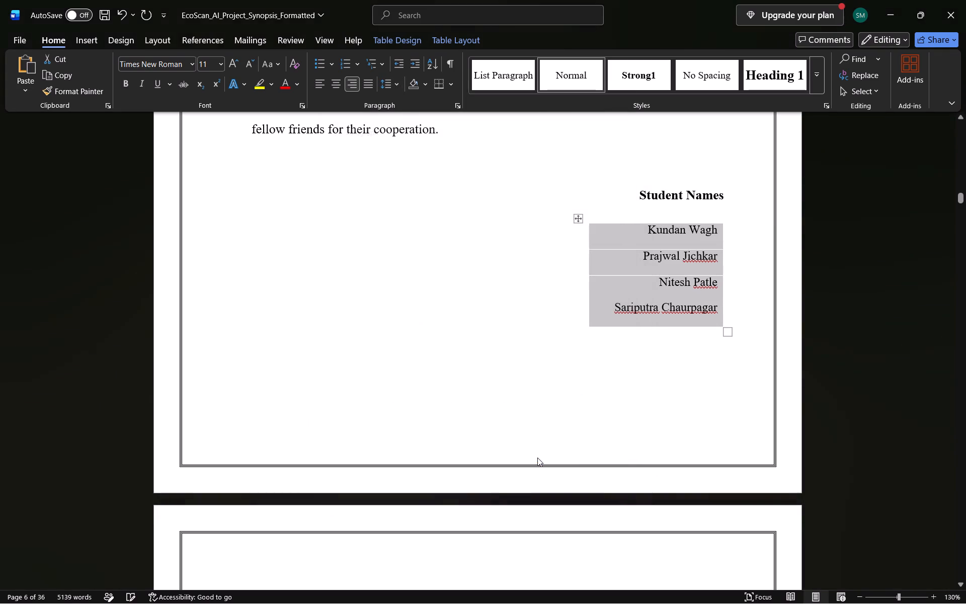
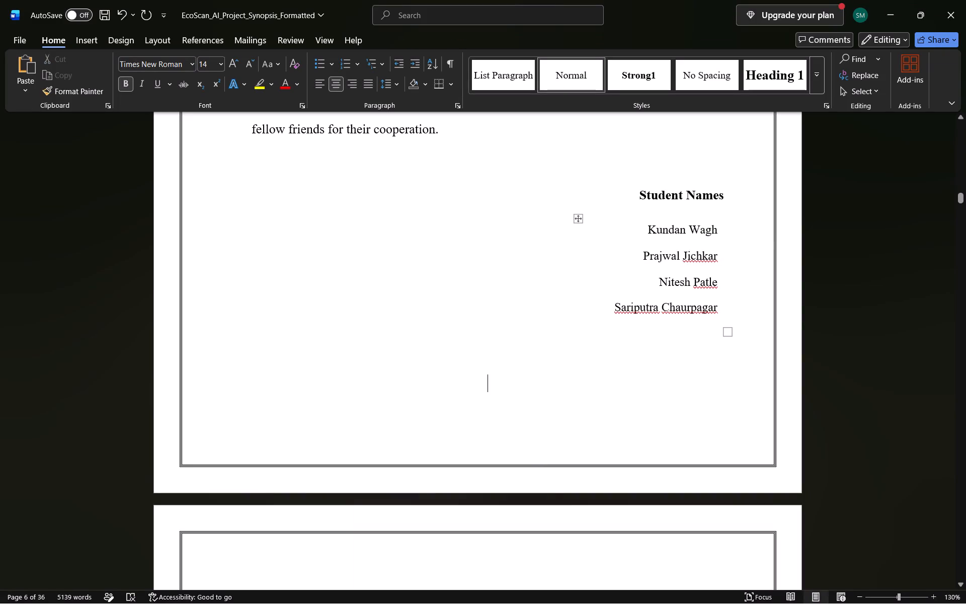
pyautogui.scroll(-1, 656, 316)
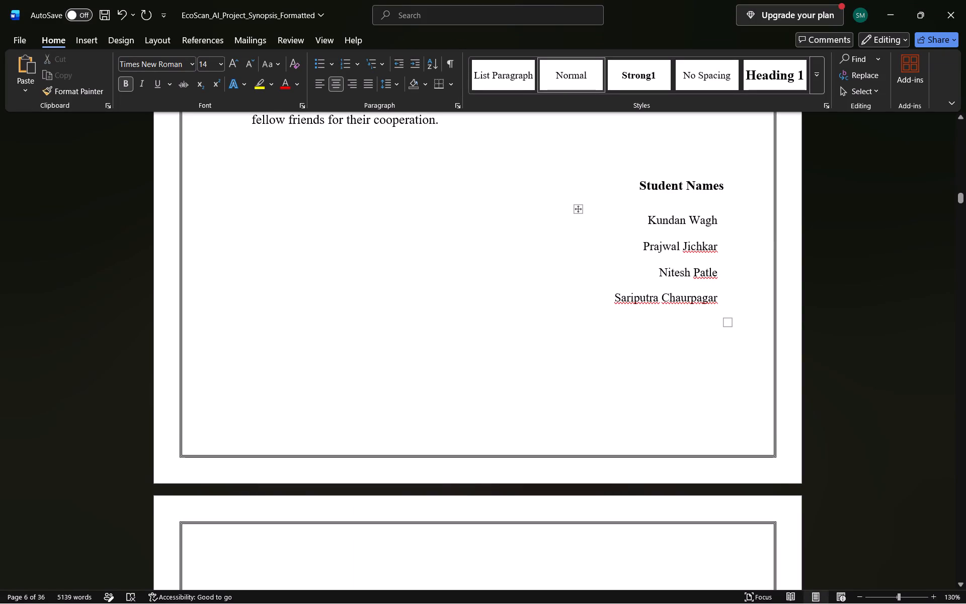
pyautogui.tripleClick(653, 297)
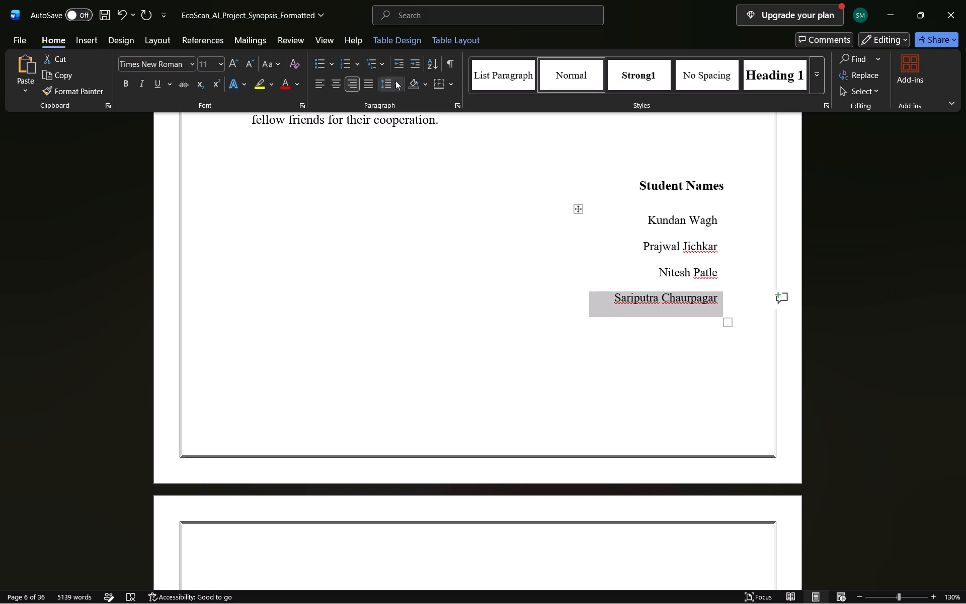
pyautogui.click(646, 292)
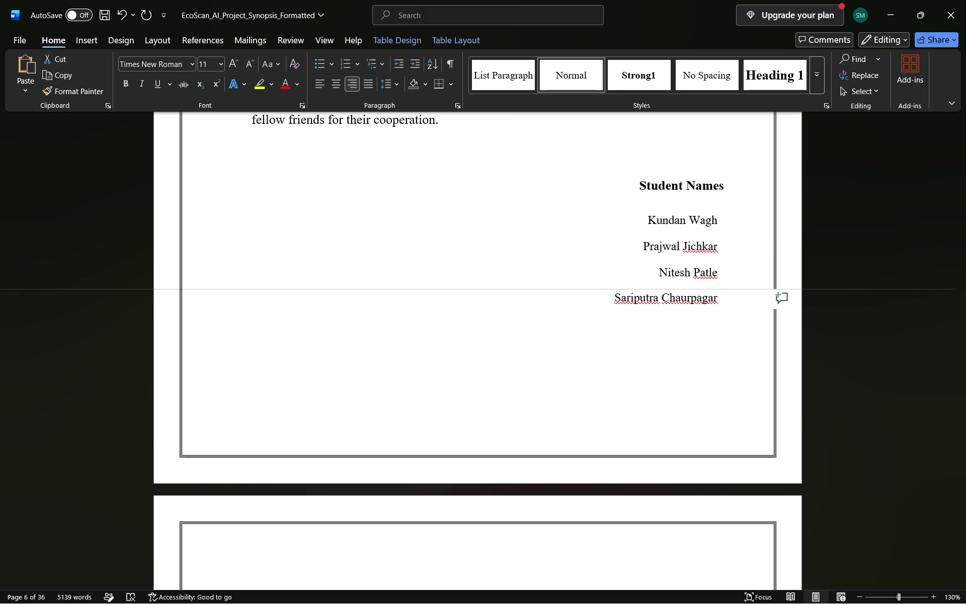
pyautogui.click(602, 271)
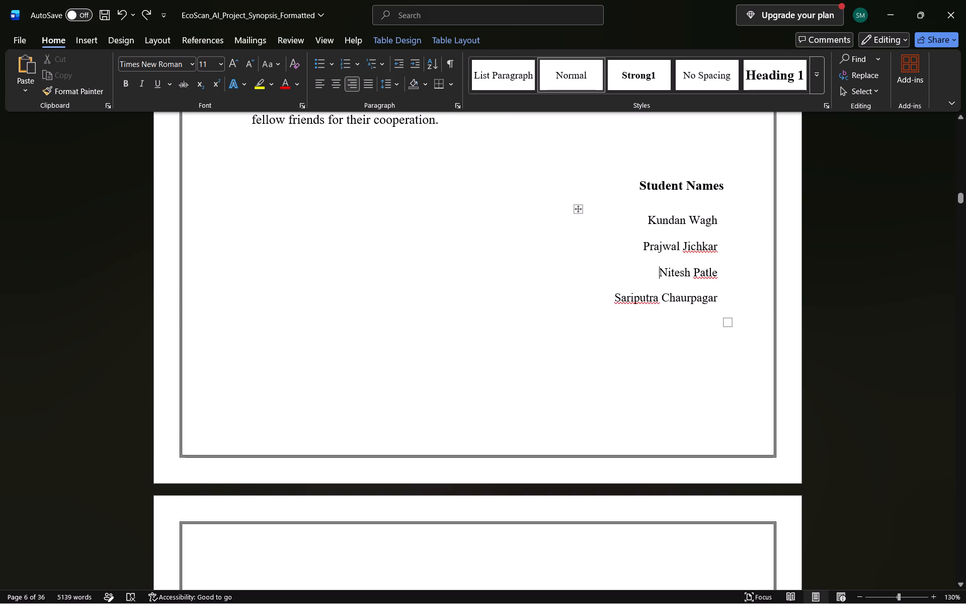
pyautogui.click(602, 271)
# Review the front-matter pages in order, from the title page through the declaration, certificate, Acknowledgment and Abstract to the Index.
pyautogui.scroll(4, 602, 271)
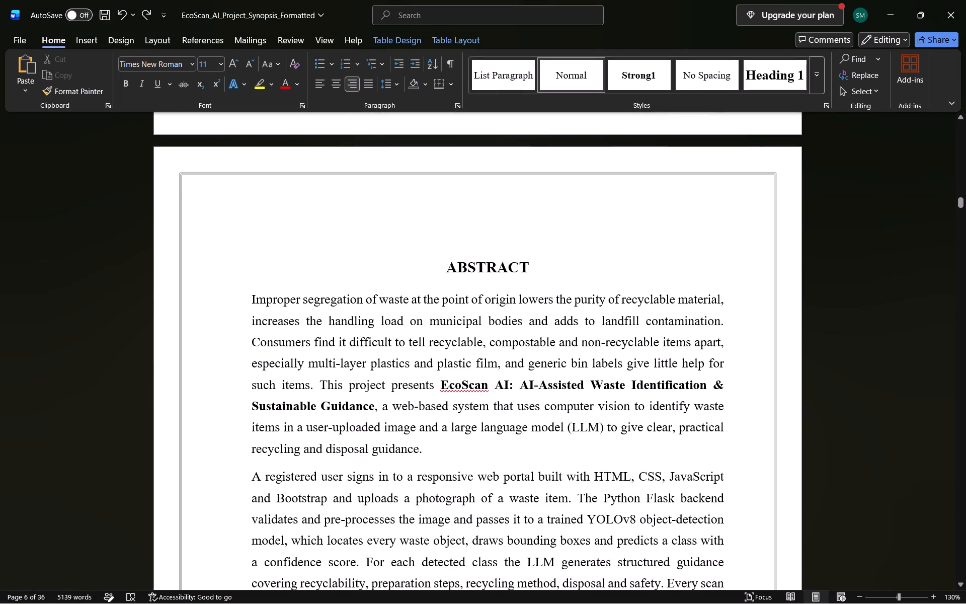
pyautogui.scroll(10, 602, 271)
pyautogui.scroll(17, 602, 271)
pyautogui.scroll(5, 602, 271)
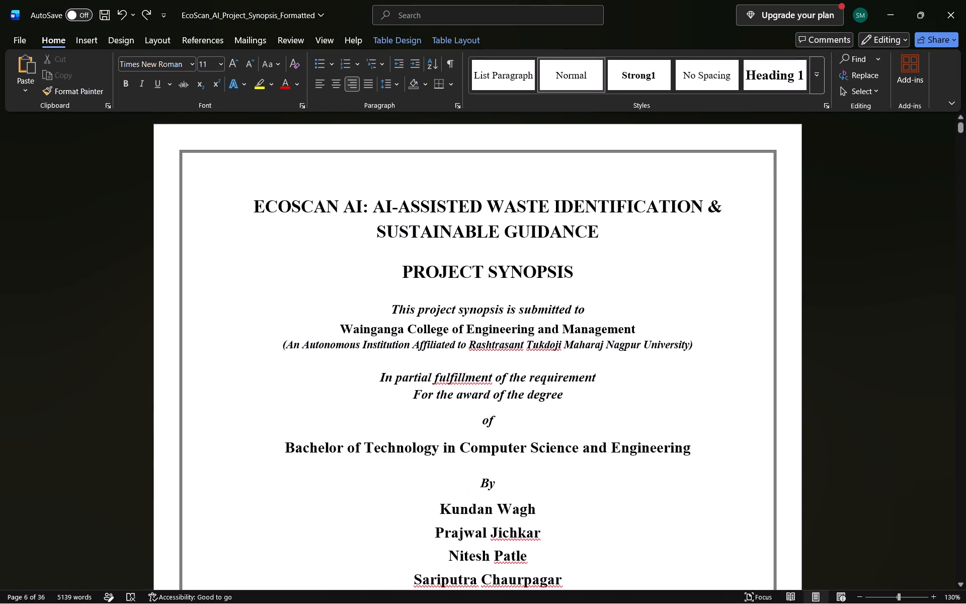
pyautogui.scroll(6, 602, 271)
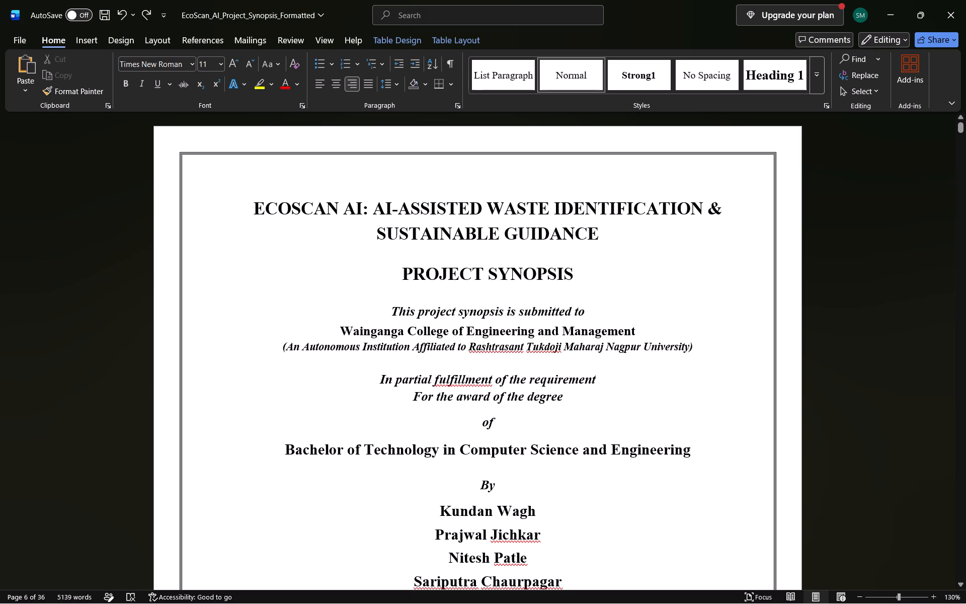
pyautogui.click(959, 577)
pyautogui.click(965, 580)
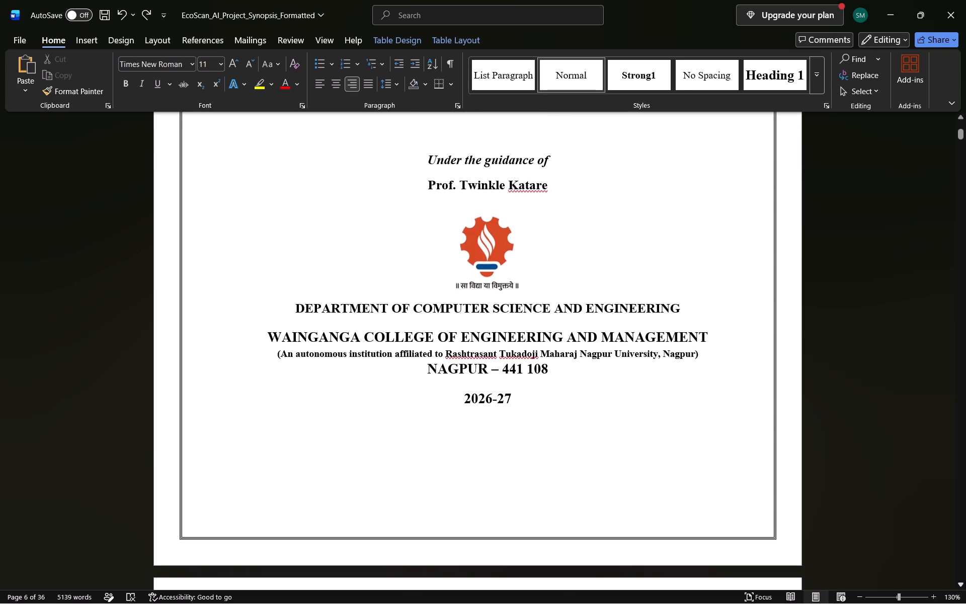
pyautogui.click(965, 580)
pyautogui.click(965, 580)
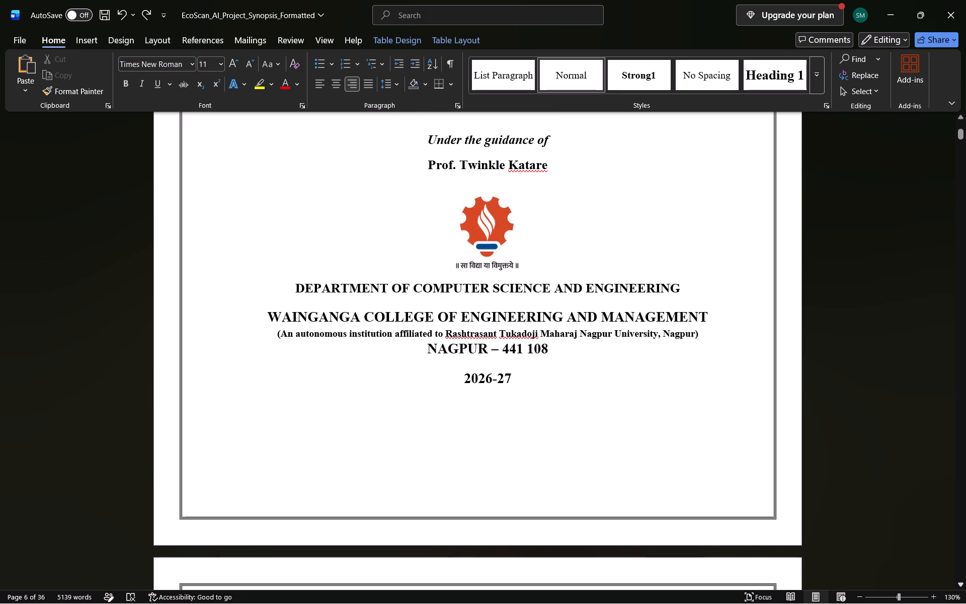
pyautogui.click(965, 580)
pyautogui.click(965, 580)
pyautogui.tripleClick(965, 580)
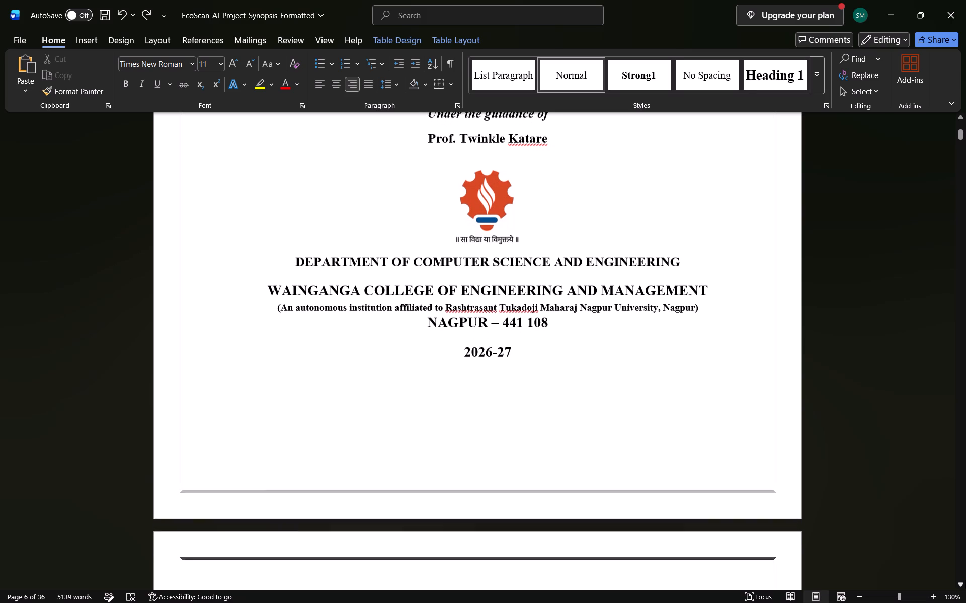
pyautogui.click(965, 580)
pyautogui.moveTo(965, 580); pyautogui.dragTo(952, 512)
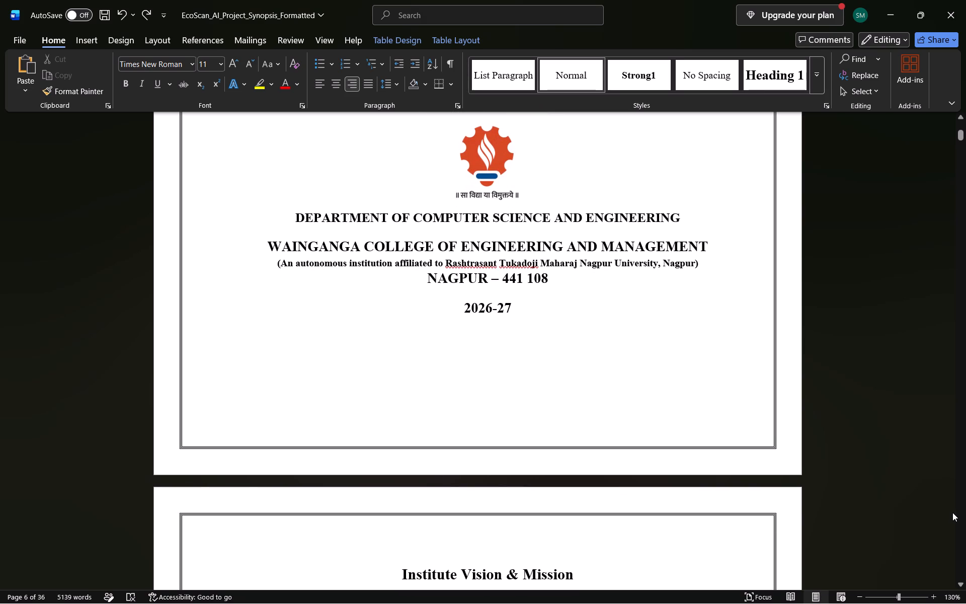
pyautogui.moveTo(952, 512); pyautogui.dragTo(953, 516)
pyautogui.click(953, 516)
pyautogui.click(955, 551)
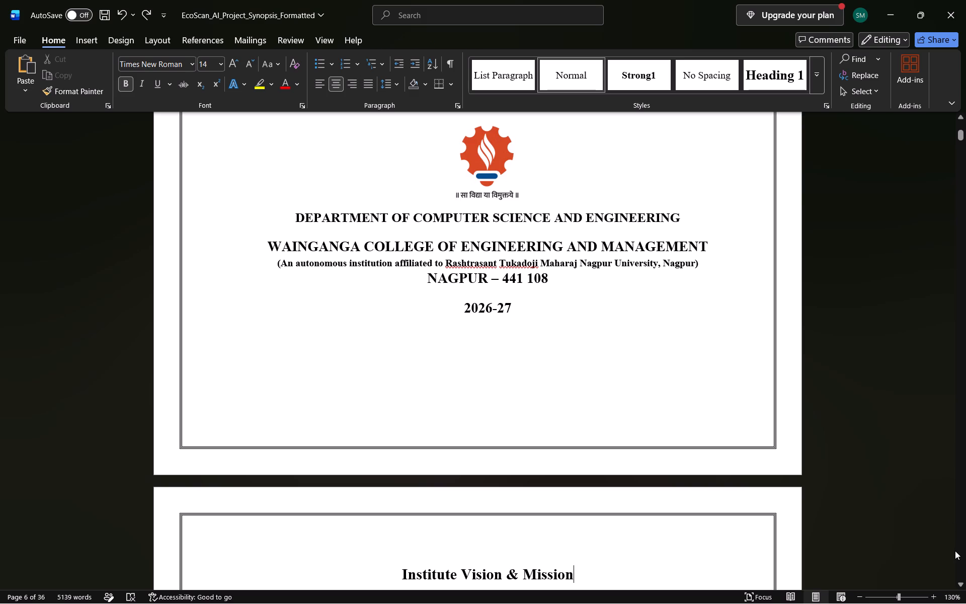
pyautogui.tripleClick(962, 571)
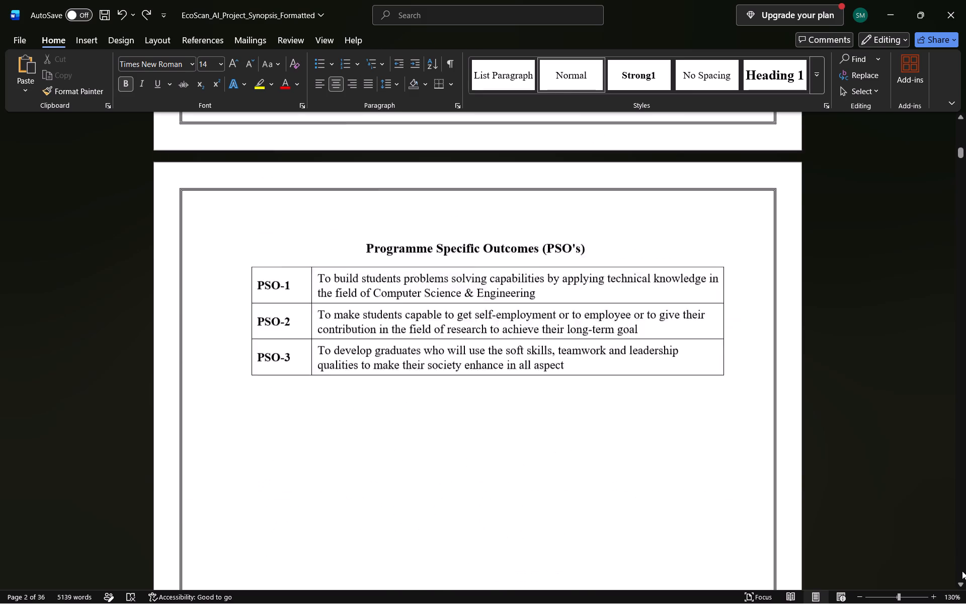
pyautogui.click(962, 571)
pyautogui.click(962, 571)
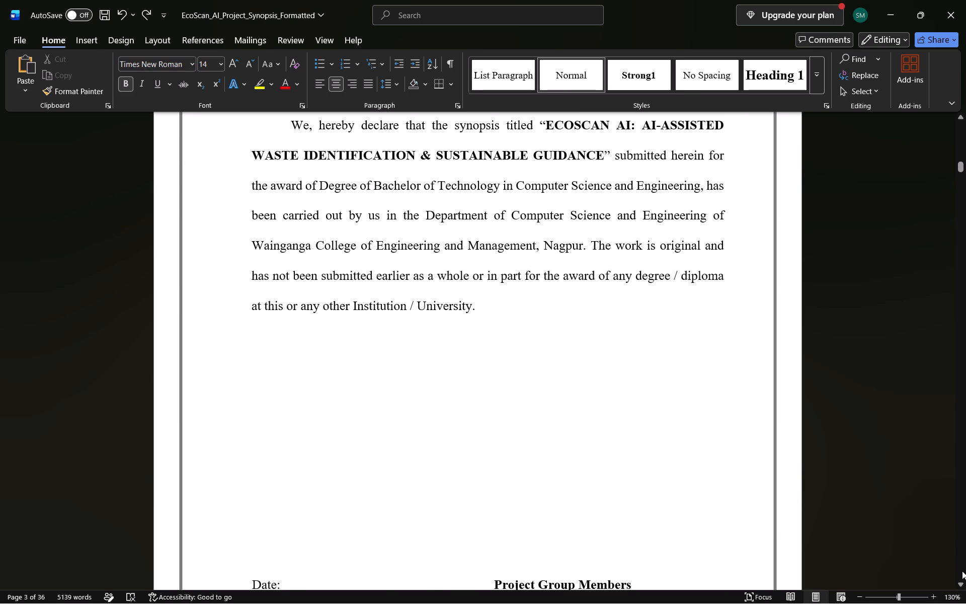
pyautogui.click(962, 571)
pyautogui.click(962, 571)
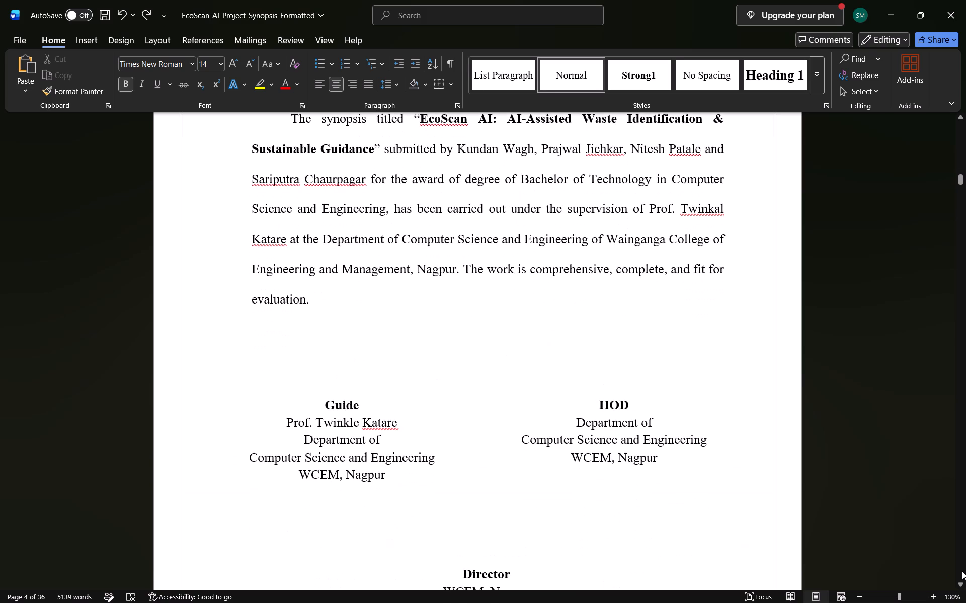
pyautogui.click(962, 571)
pyautogui.click(962, 571)
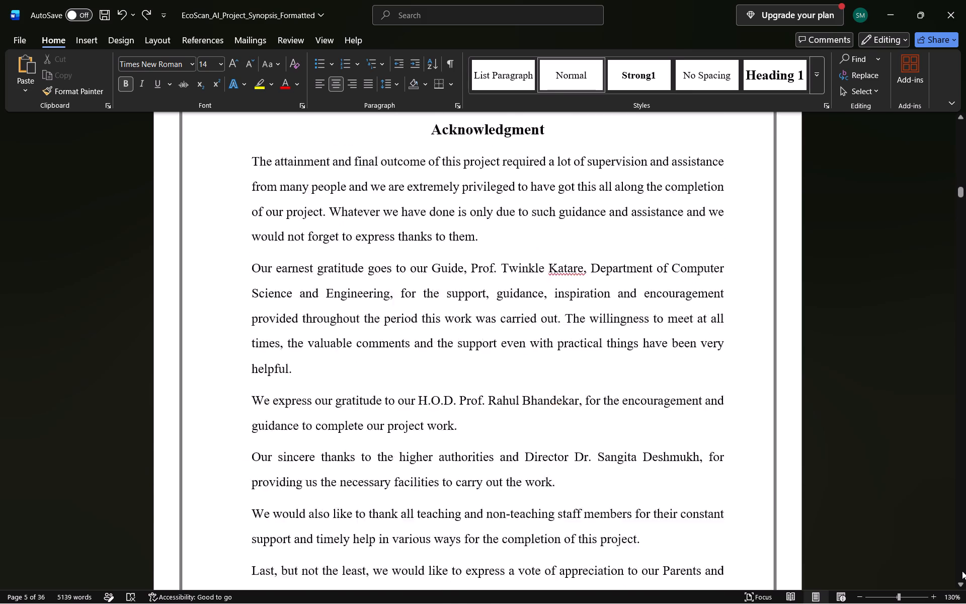
pyautogui.click(962, 571)
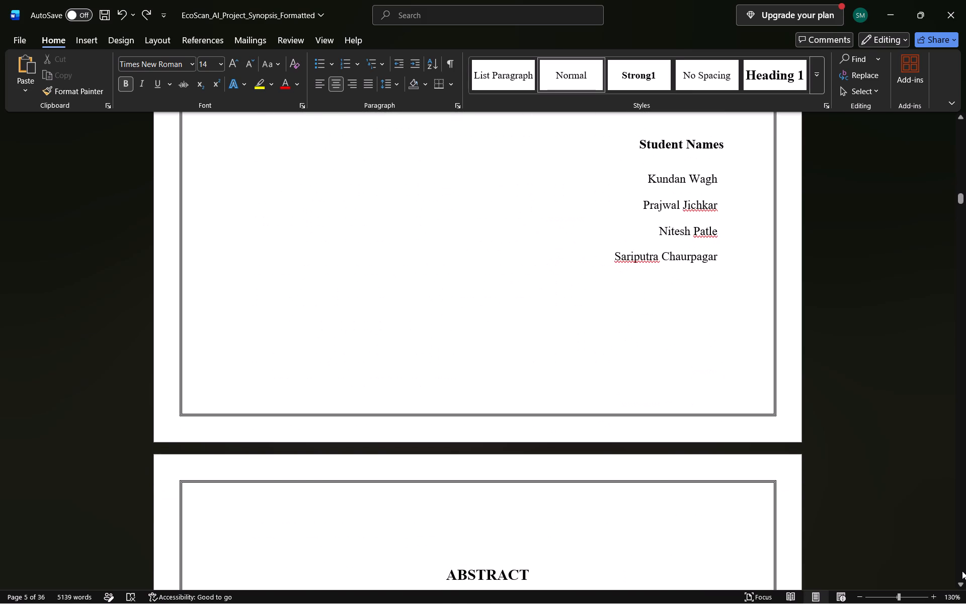
pyautogui.click(962, 571)
pyautogui.click(962, 550)
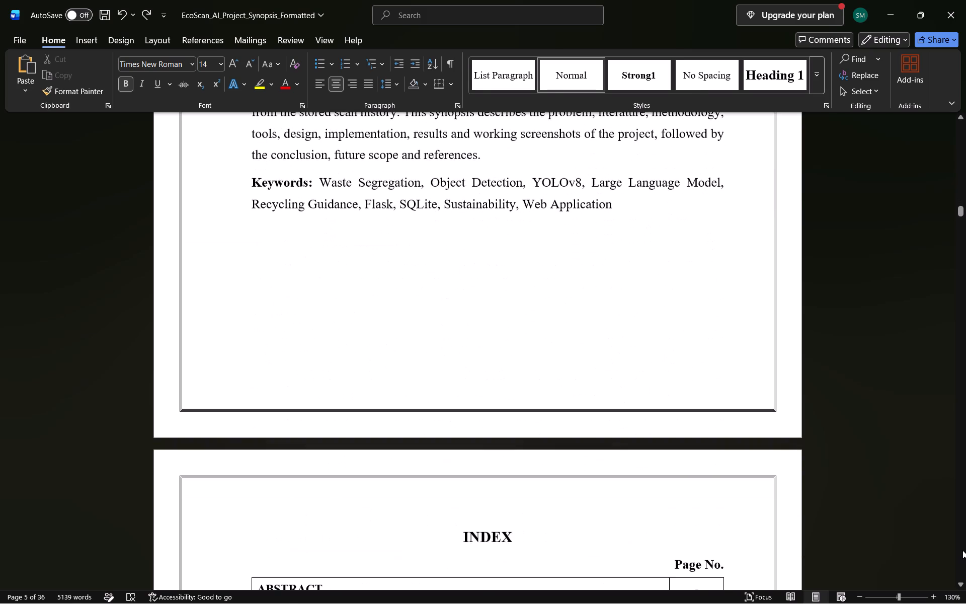
pyautogui.scroll(-1, 962, 535)
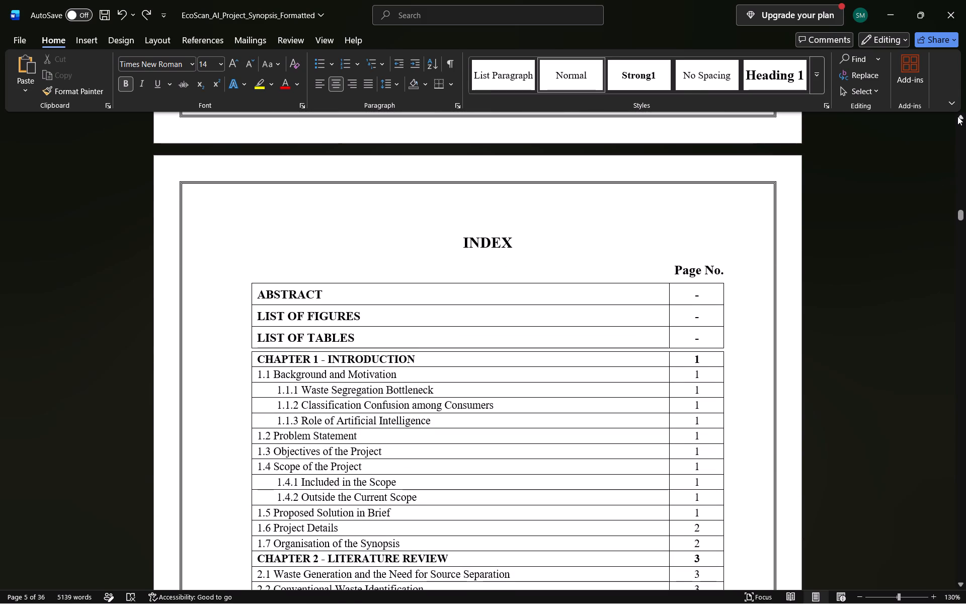
# Go back to the Acknowledgment page and recheck the layout of the names under the Student Names heading.
pyautogui.click(957, 116)
pyautogui.click(957, 116)
pyautogui.moveTo(957, 116); pyautogui.dragTo(962, 142)
pyautogui.click(962, 142)
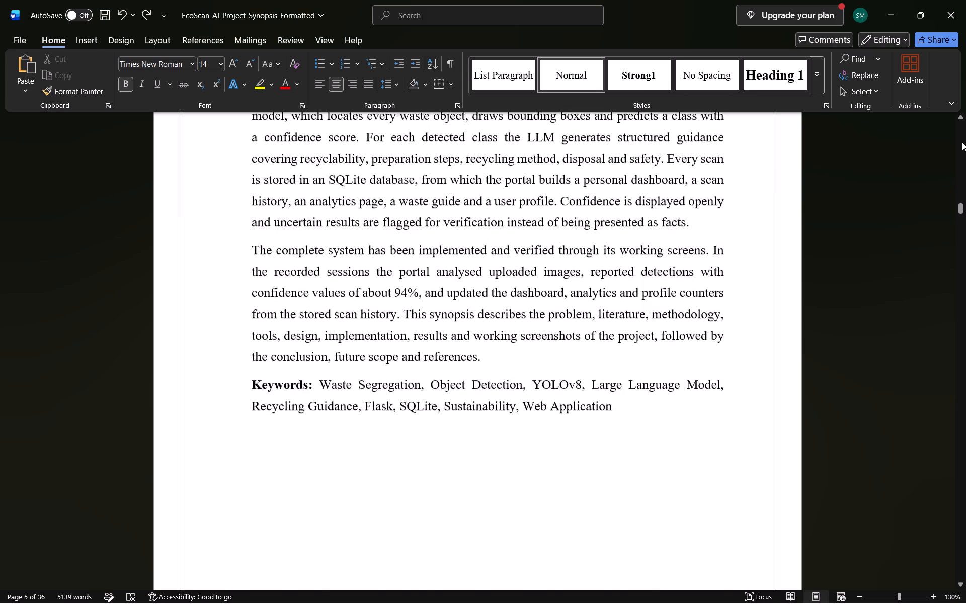
pyautogui.click(962, 142)
pyautogui.click(962, 142)
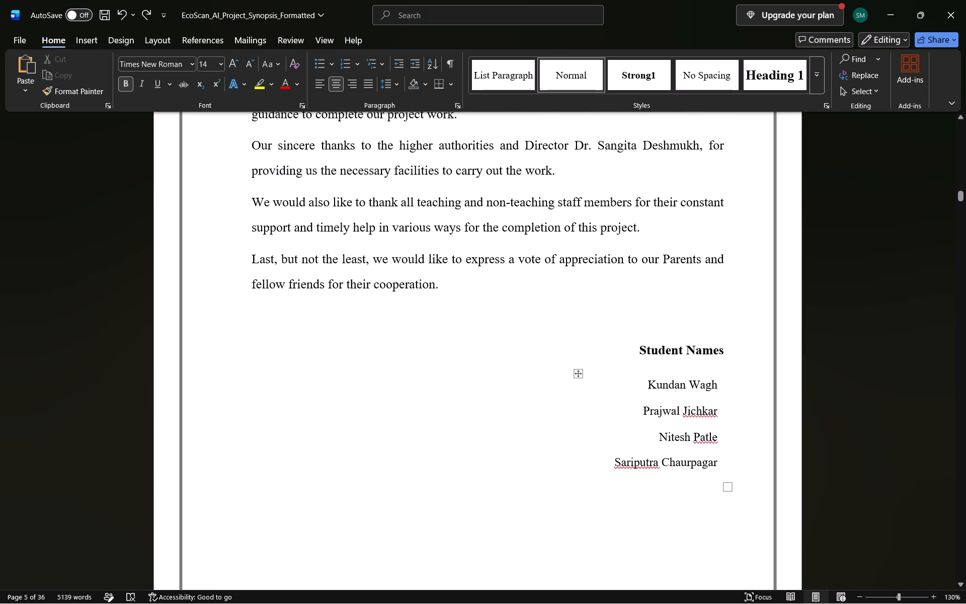
pyautogui.click(634, 382)
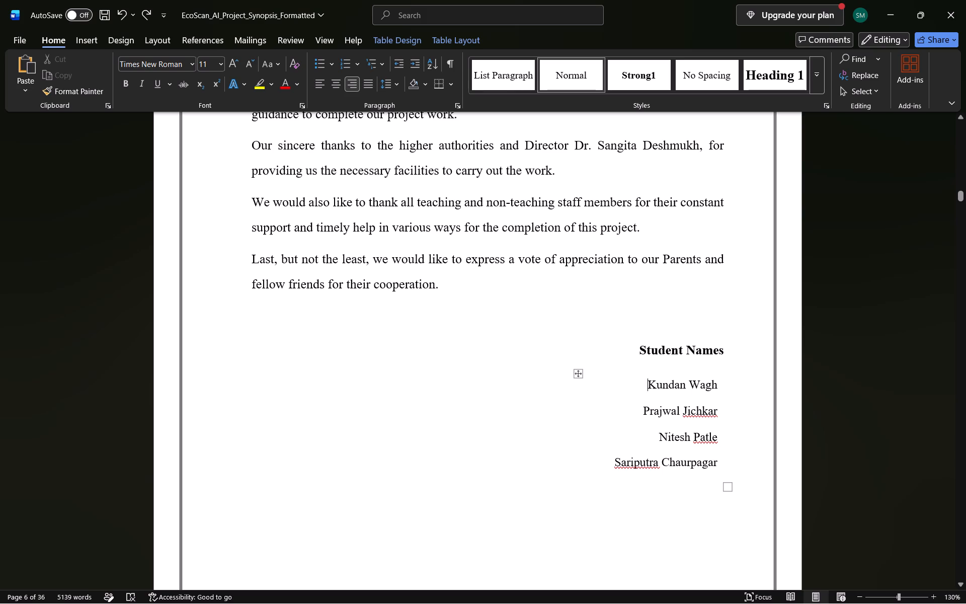
# Examine the Index pages, the List of Figures and the List of Tables.
pyautogui.doubleClick(956, 579)
pyautogui.click(956, 579)
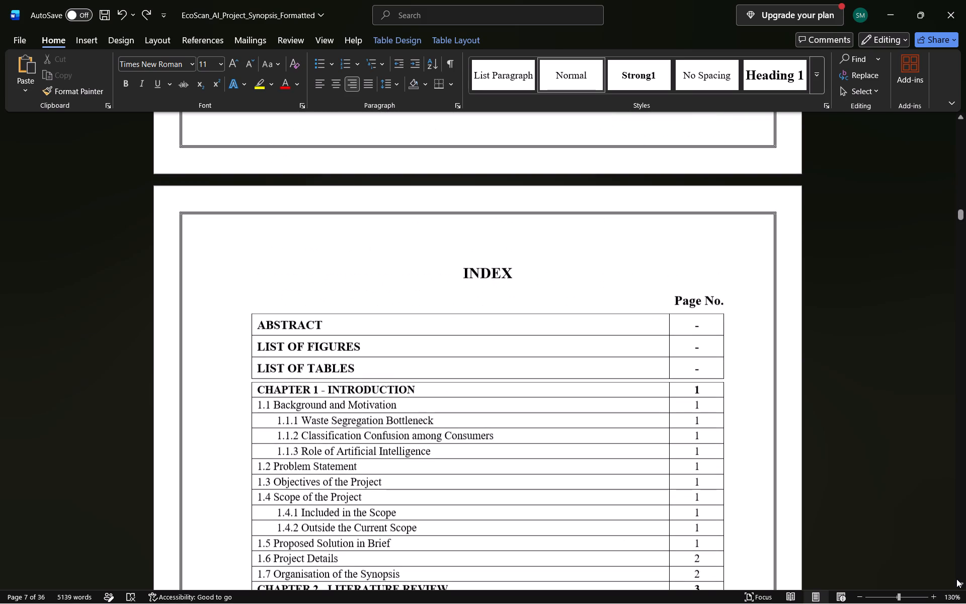
pyautogui.click(956, 579)
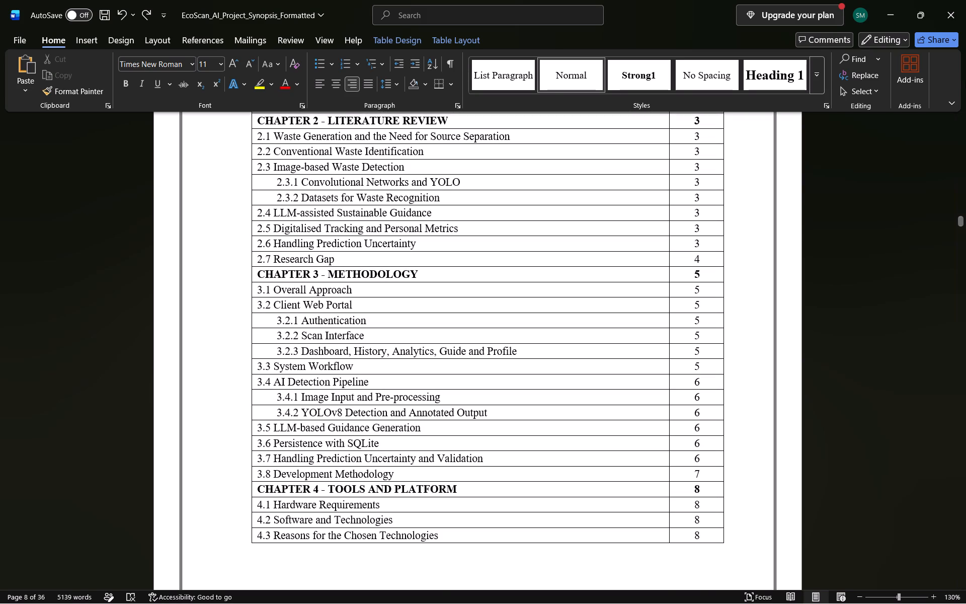
pyautogui.click(960, 124)
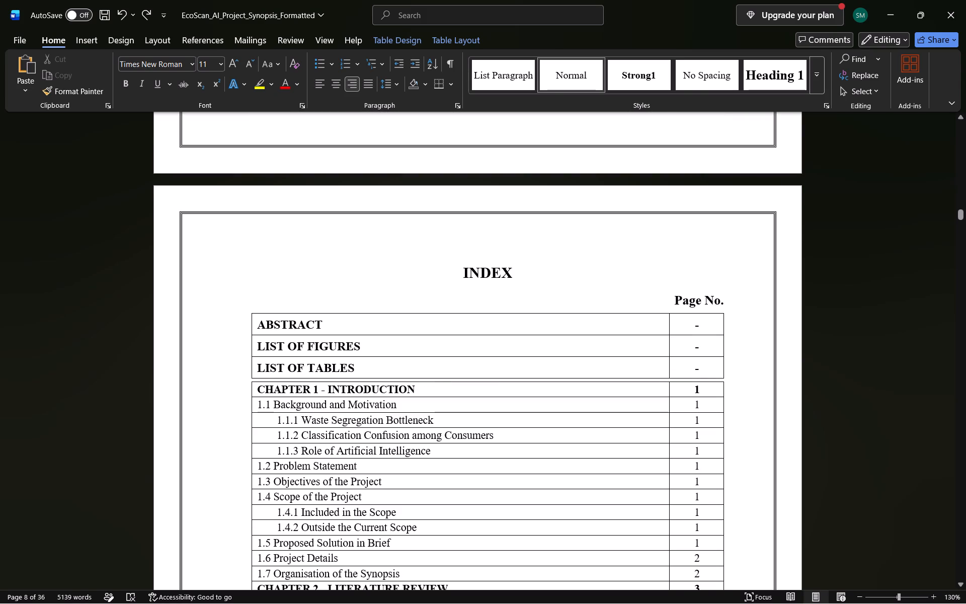
pyautogui.tripleClick(962, 583)
pyautogui.moveTo(962, 583); pyautogui.dragTo(962, 570)
pyautogui.doubleClick(962, 570)
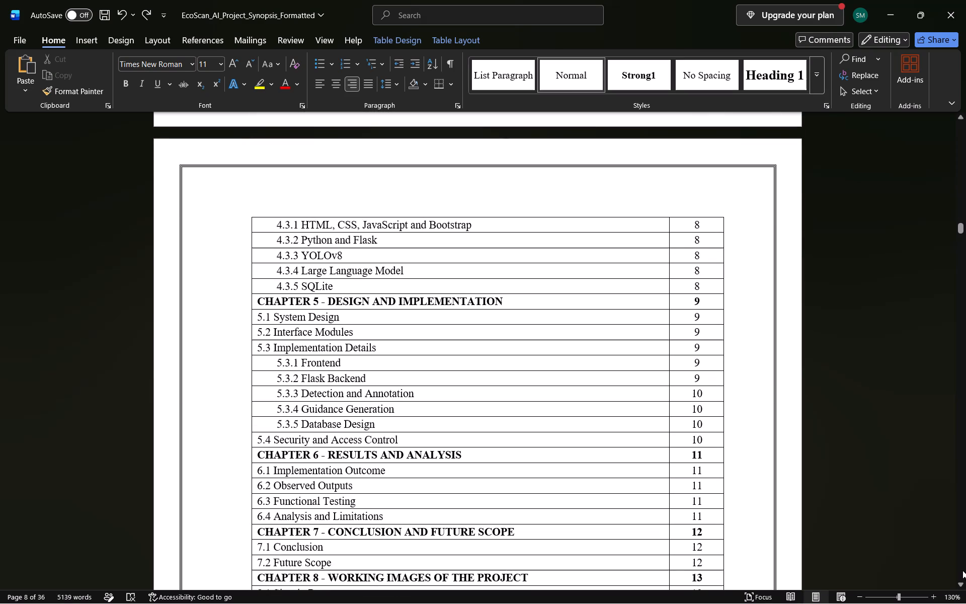
pyautogui.click(962, 570)
pyautogui.click(962, 570)
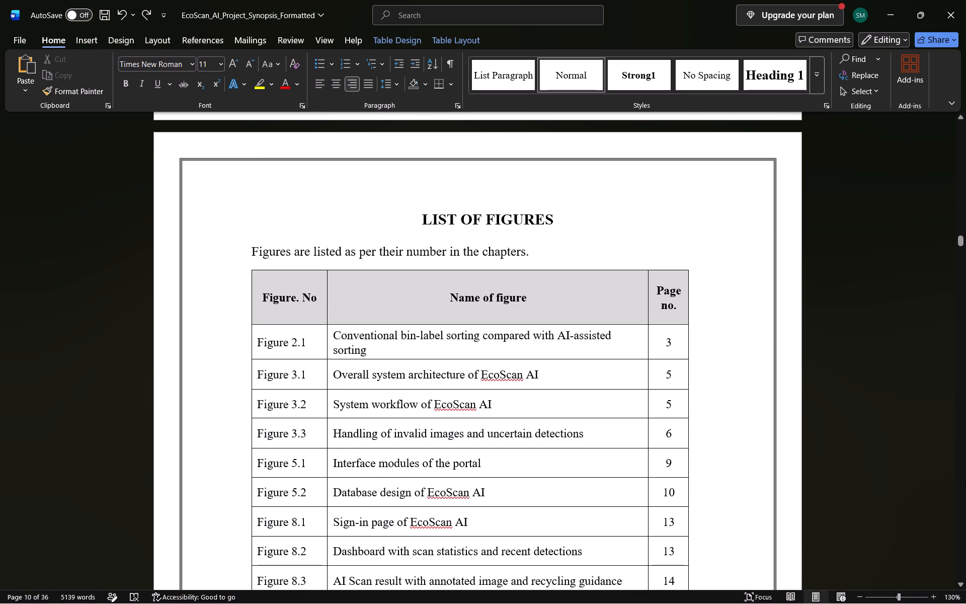
pyautogui.click(959, 569)
pyautogui.click(959, 569)
pyautogui.click(959, 569)
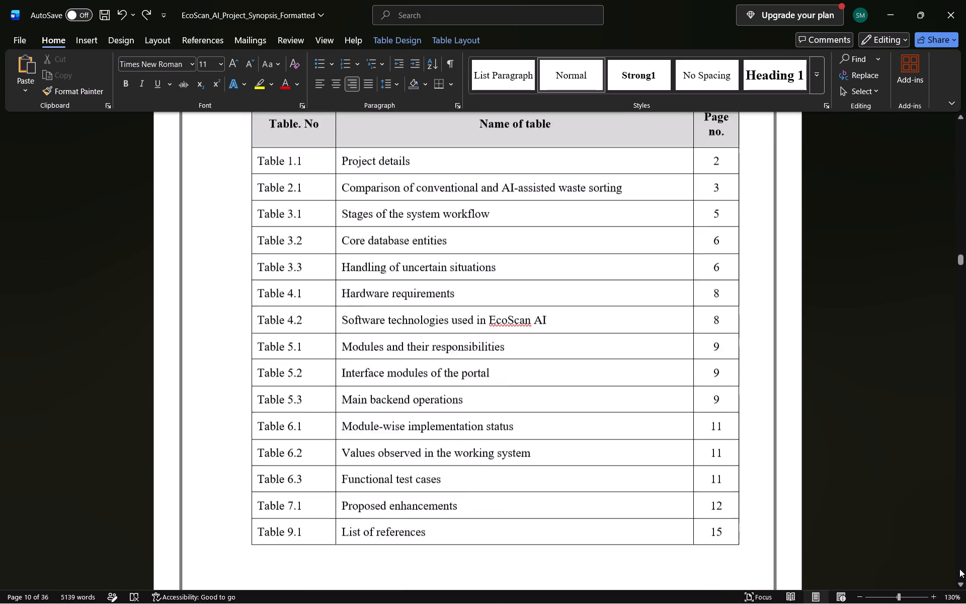
# Examine the Chapter 1 pages and the page layout up to the Chapter 2 Literature Review title page.
pyautogui.click(959, 569)
pyautogui.click(959, 569)
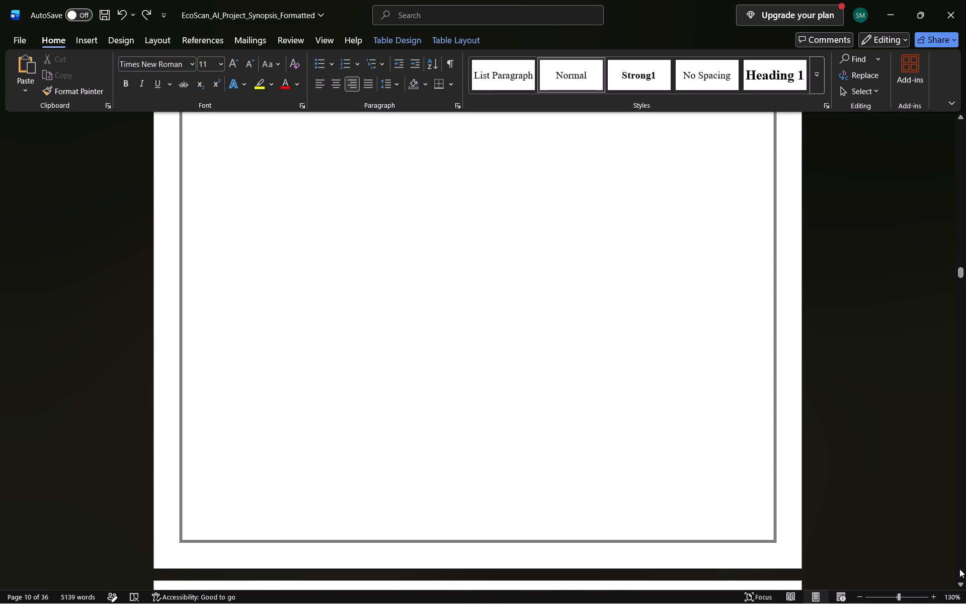
pyautogui.click(959, 569)
pyautogui.click(959, 569)
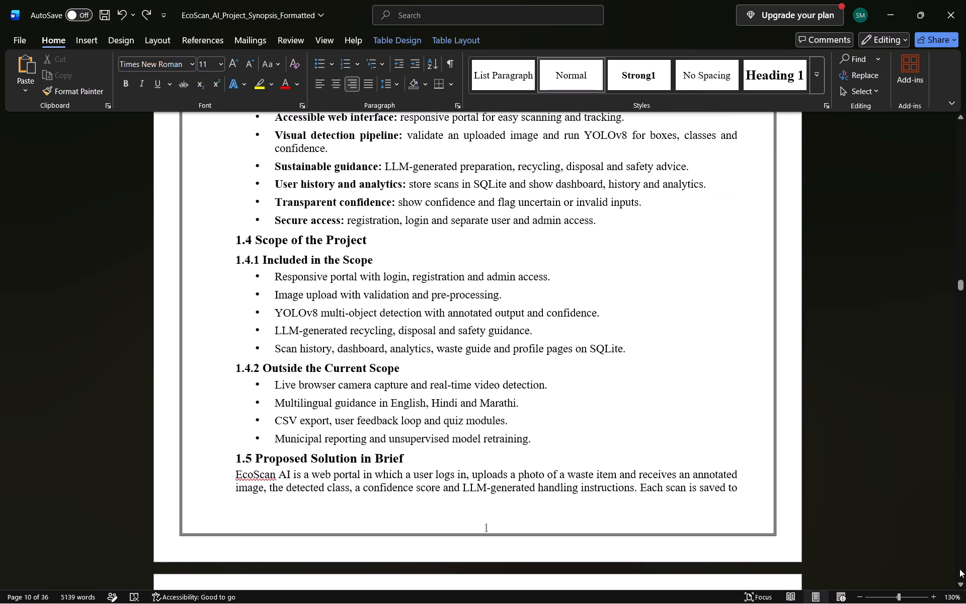
pyautogui.click(959, 569)
pyautogui.click(959, 569)
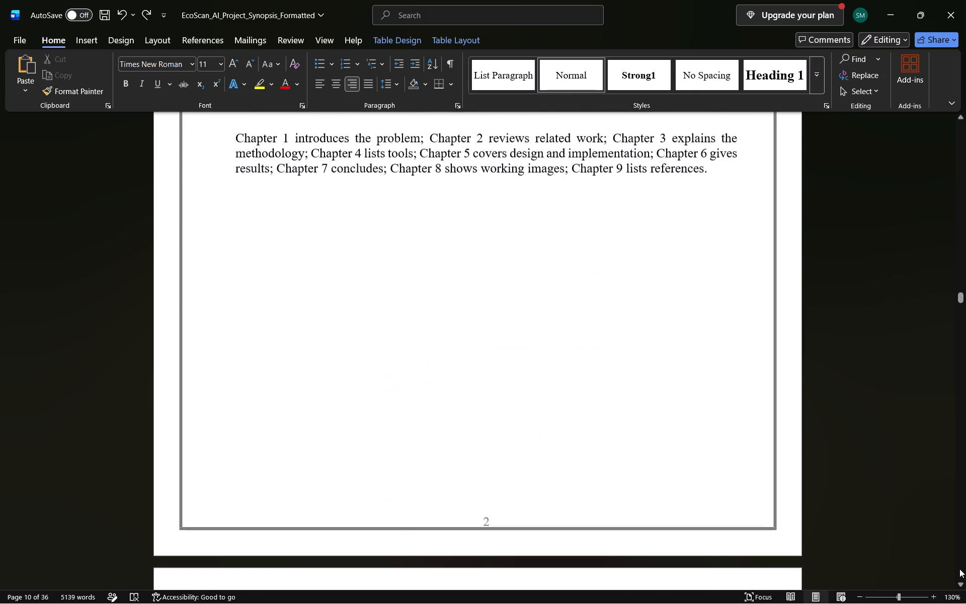
pyautogui.click(959, 569)
pyautogui.click(959, 569)
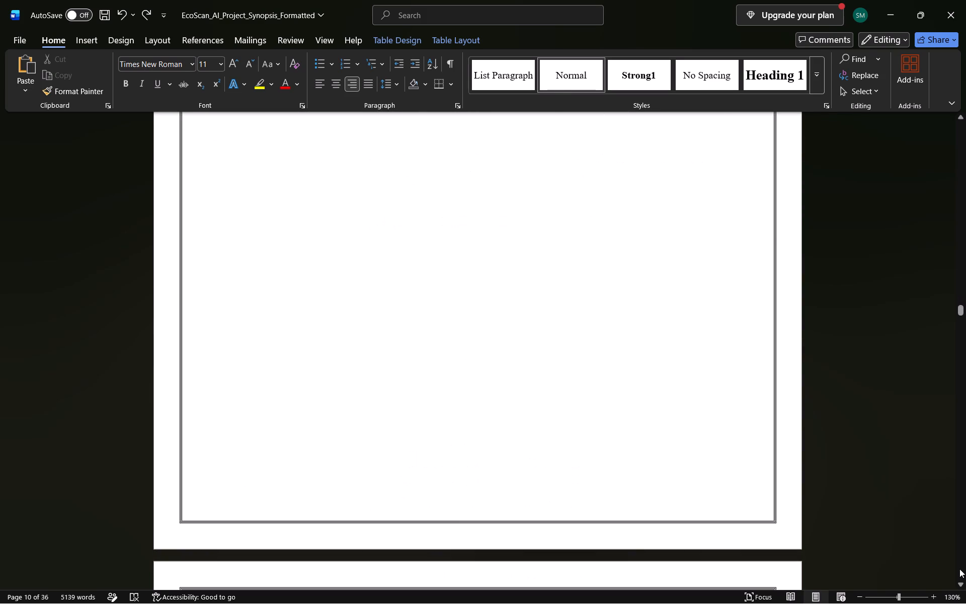
pyautogui.click(959, 569)
pyautogui.click(963, 308)
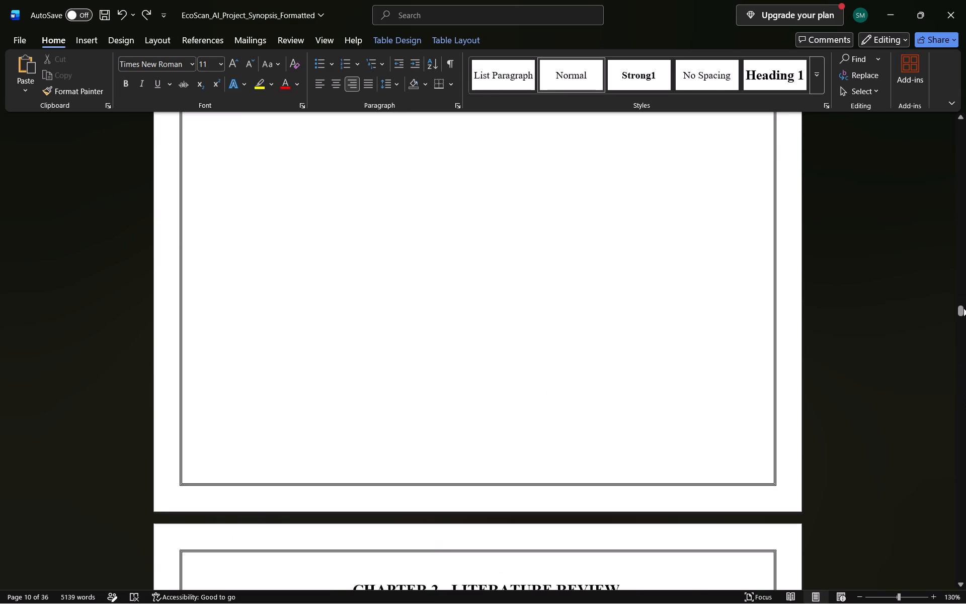
pyautogui.click(963, 308)
pyautogui.click(963, 292)
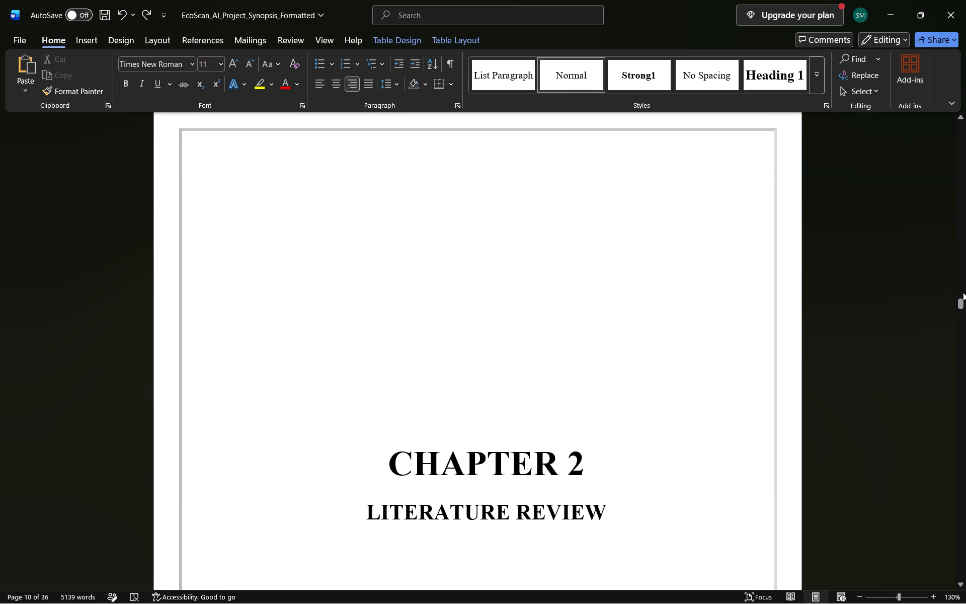
pyautogui.click(960, 579)
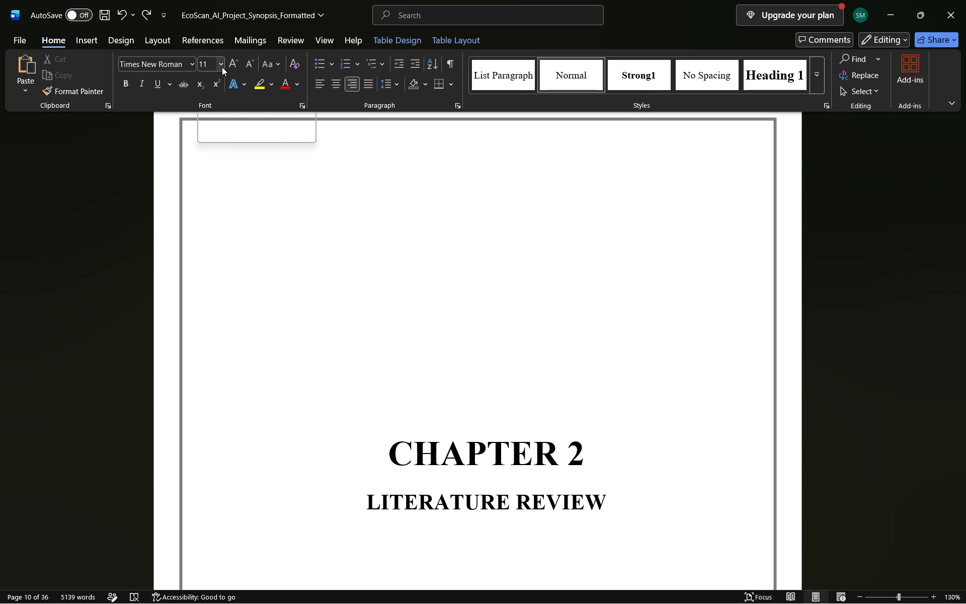
# Examine the Chapter 2 Literature Review and Chapter 3 Methodology pages, including their figures and tables, up to the Chapter 4 title page.
pyautogui.click(960, 561)
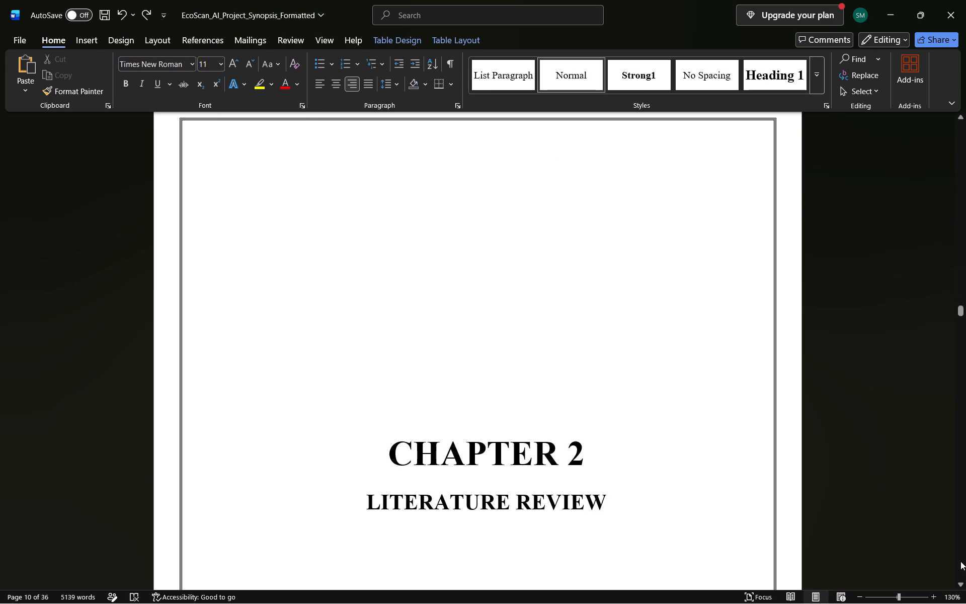
pyautogui.click(960, 561)
pyautogui.click(960, 561)
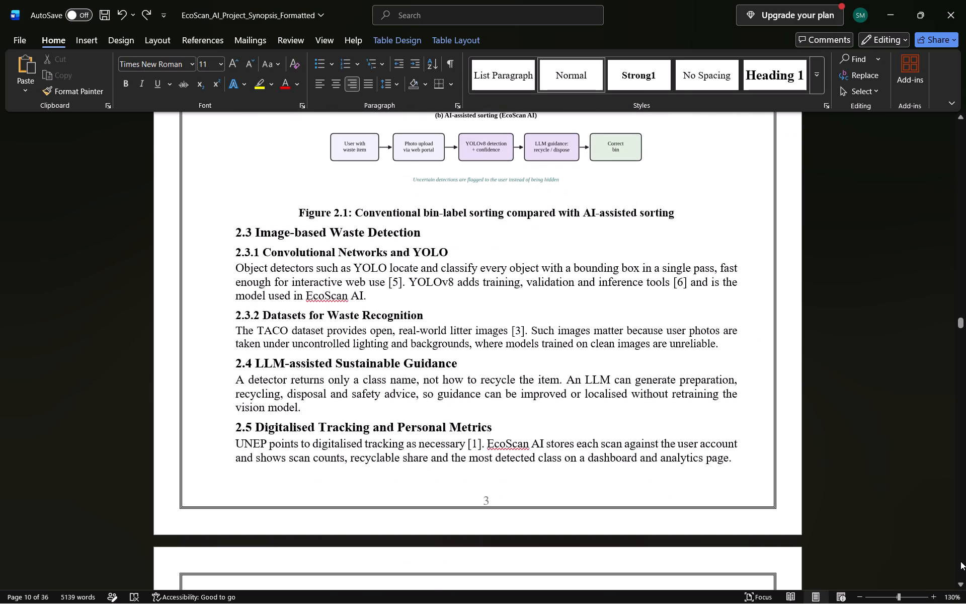
pyautogui.click(960, 561)
pyautogui.click(960, 561)
pyautogui.click(960, 561)
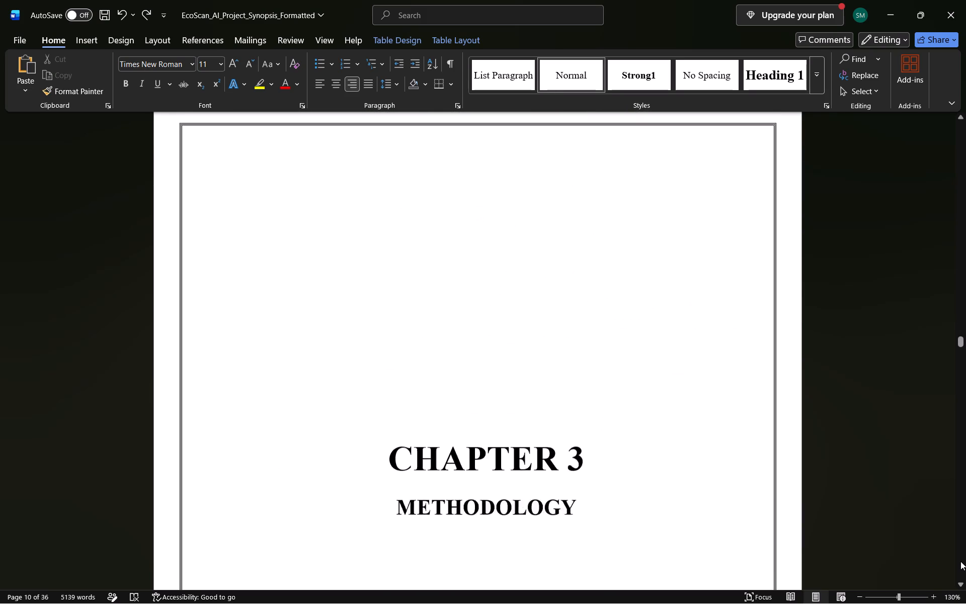
pyautogui.click(960, 561)
pyautogui.click(960, 561)
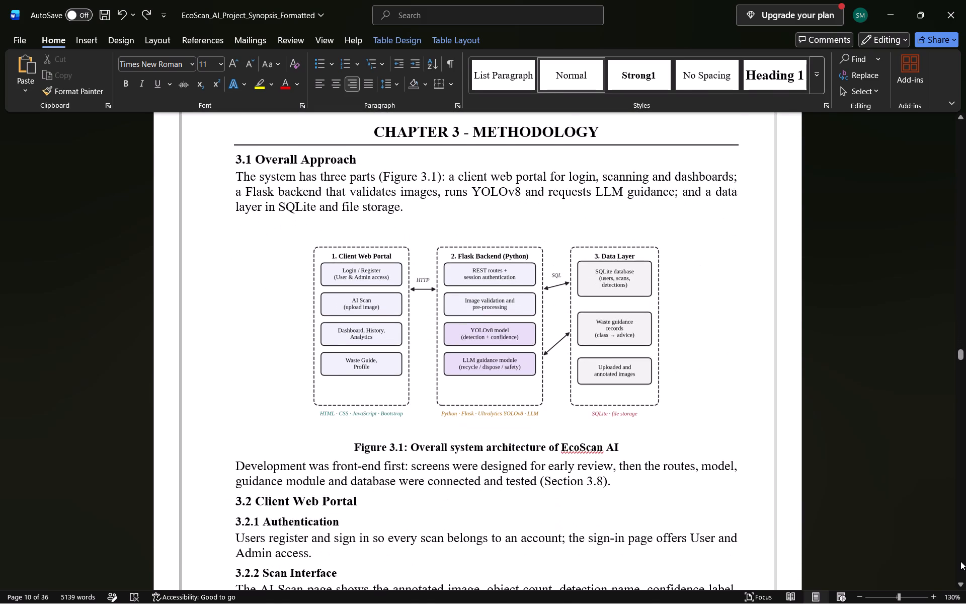
pyautogui.click(960, 561)
pyautogui.click(960, 561)
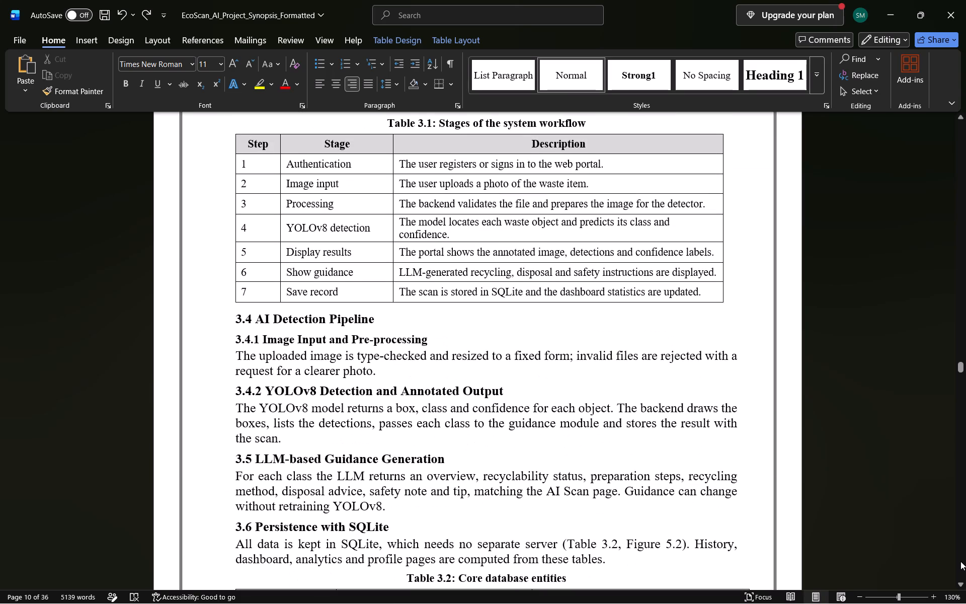
pyautogui.click(960, 561)
pyautogui.click(960, 561)
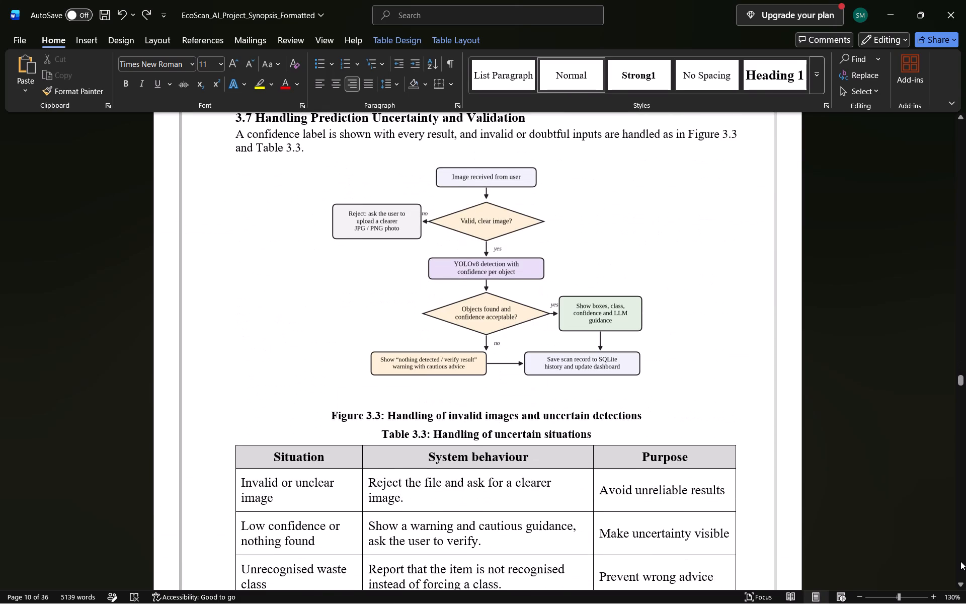
pyautogui.click(960, 561)
pyautogui.click(960, 561)
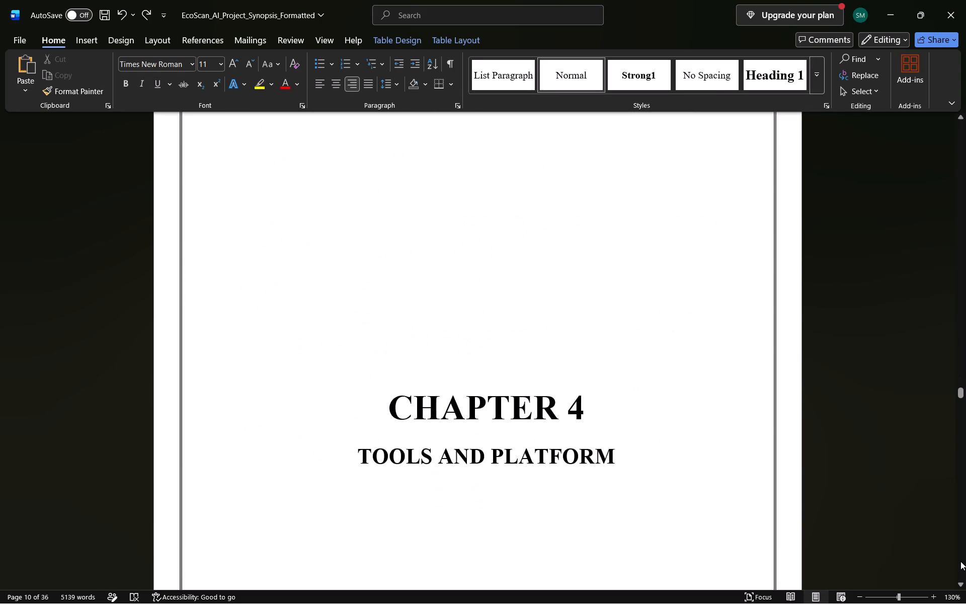
# Examine the Chapter 4 Tools and Platform pages and the Chapter 5 design pages up to the Chapter 6 title page.
pyautogui.click(960, 561)
pyautogui.click(960, 561)
pyautogui.click(960, 561)
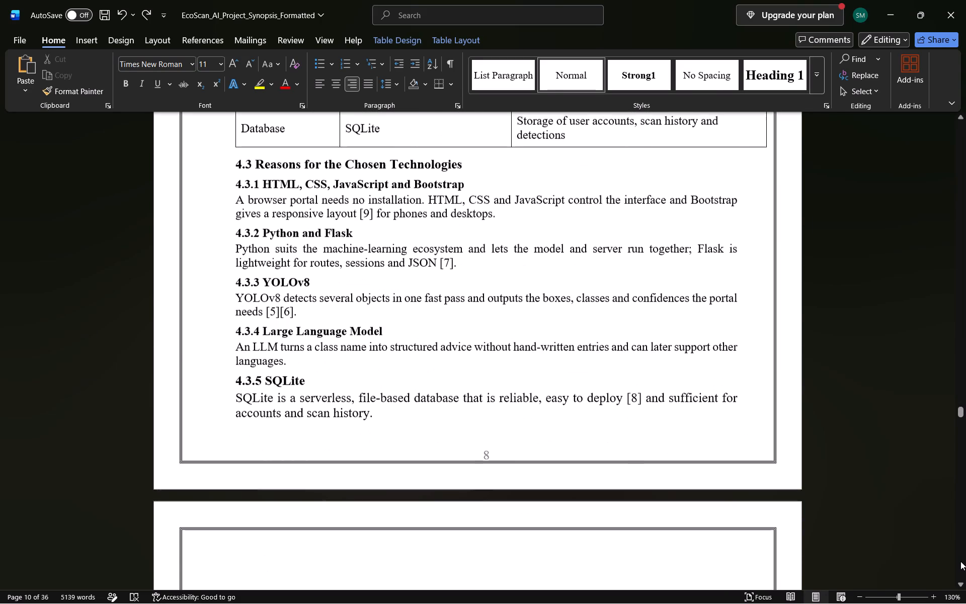
pyautogui.click(960, 561)
pyautogui.click(960, 561)
pyautogui.click(960, 561)
pyautogui.click(960, 561)
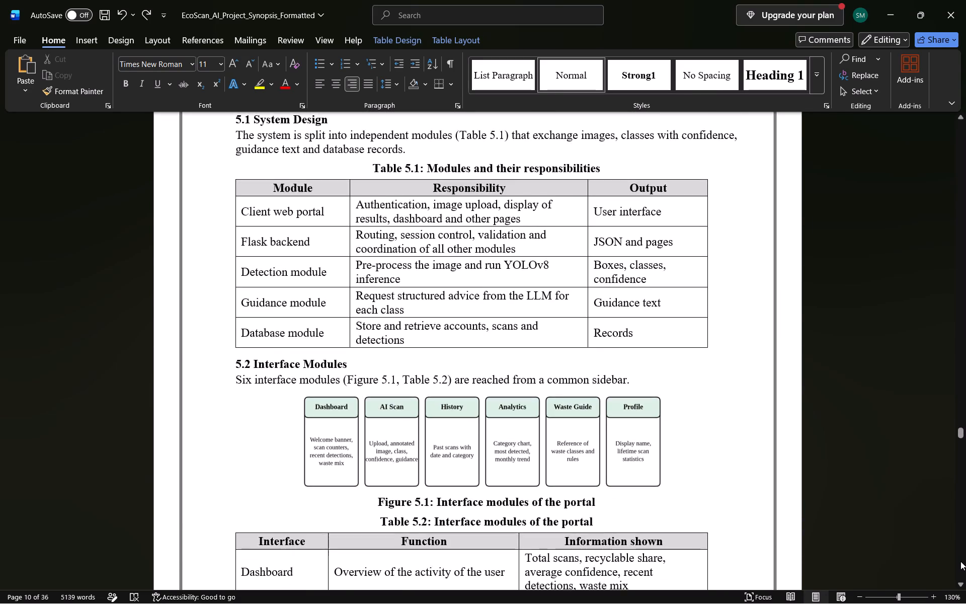
pyautogui.click(960, 561)
pyautogui.click(960, 561)
pyautogui.click(960, 561)
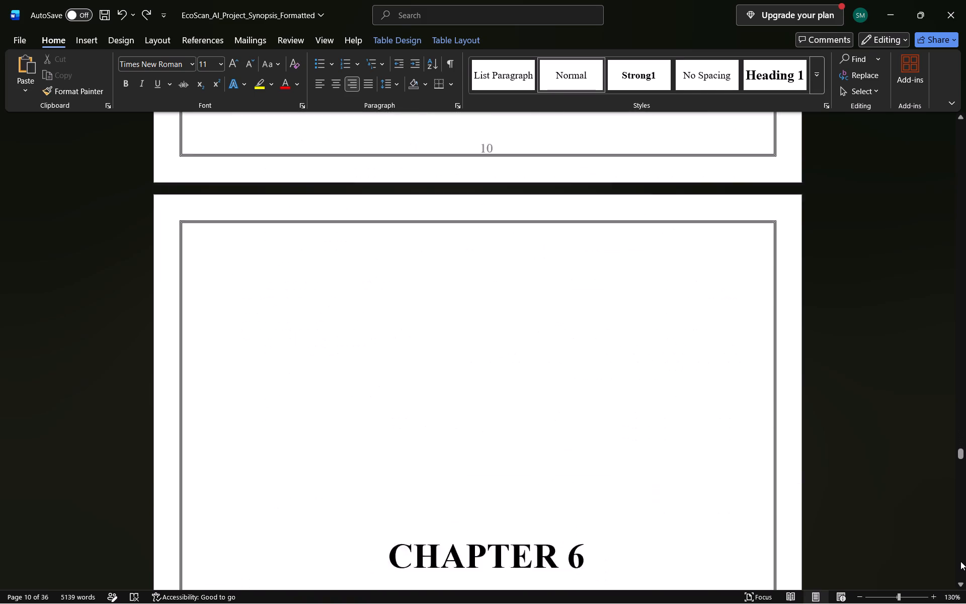
# Examine the Chapter 6 testing and analysis pages and the Chapter 7 Conclusion and Future Scope pages up to the Chapter 8 title page.
pyautogui.click(960, 561)
pyautogui.click(960, 561)
pyautogui.click(960, 561)
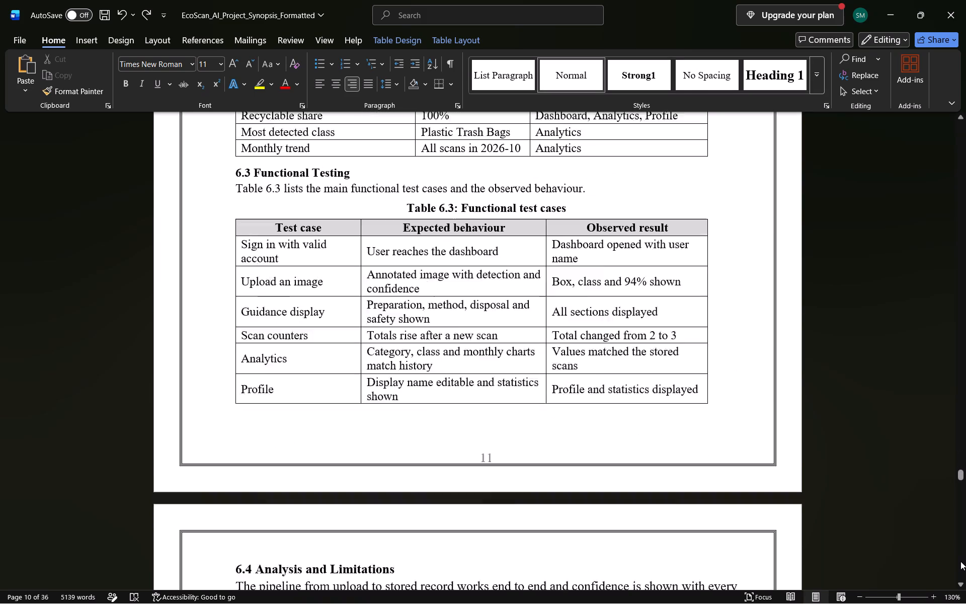
pyautogui.click(960, 561)
pyautogui.click(960, 561)
pyautogui.click(960, 561)
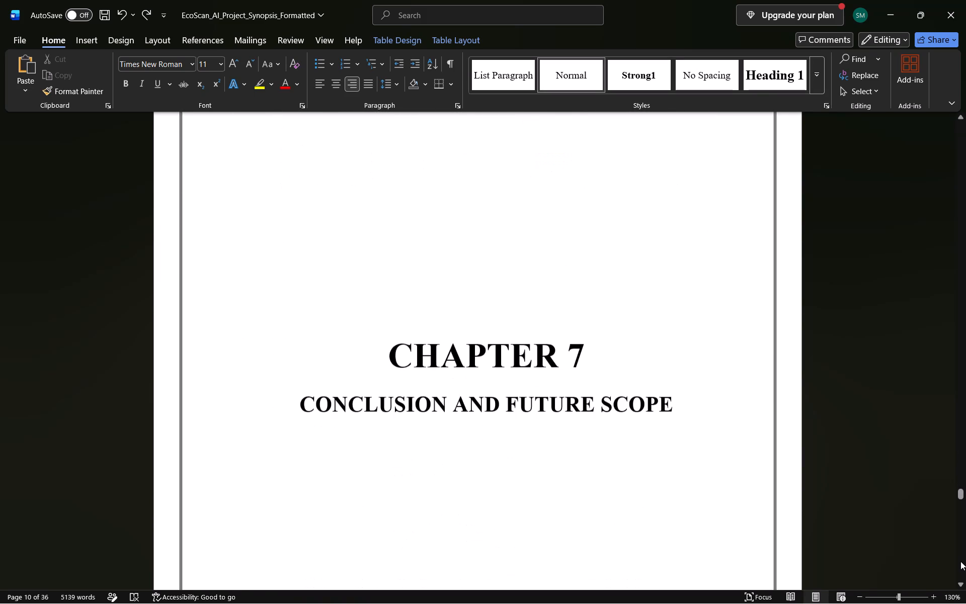
pyautogui.click(960, 561)
pyautogui.click(960, 561)
pyautogui.click(960, 561)
pyautogui.click(960, 561)
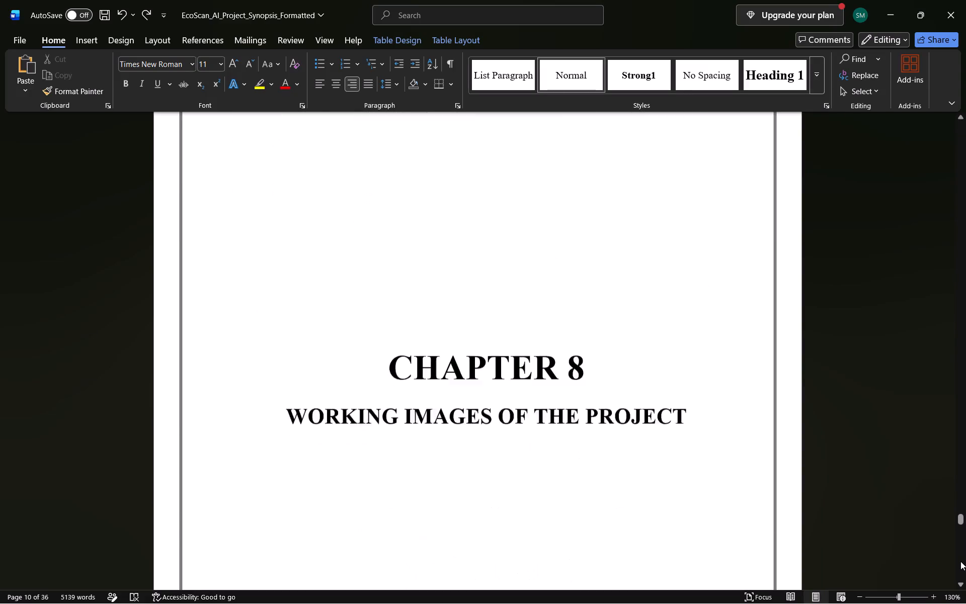
# Examine the Chapter 8 working images and the Chapter 9 list of references through the end of the document.
pyautogui.click(960, 561)
pyautogui.click(960, 561)
pyautogui.click(960, 561)
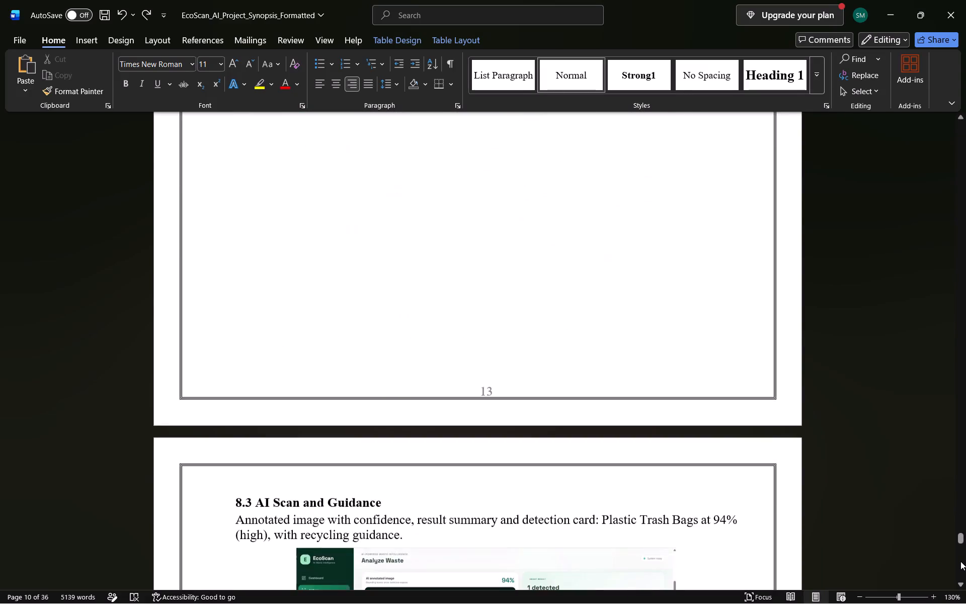
pyautogui.click(960, 561)
pyautogui.click(960, 561)
pyautogui.click(960, 561)
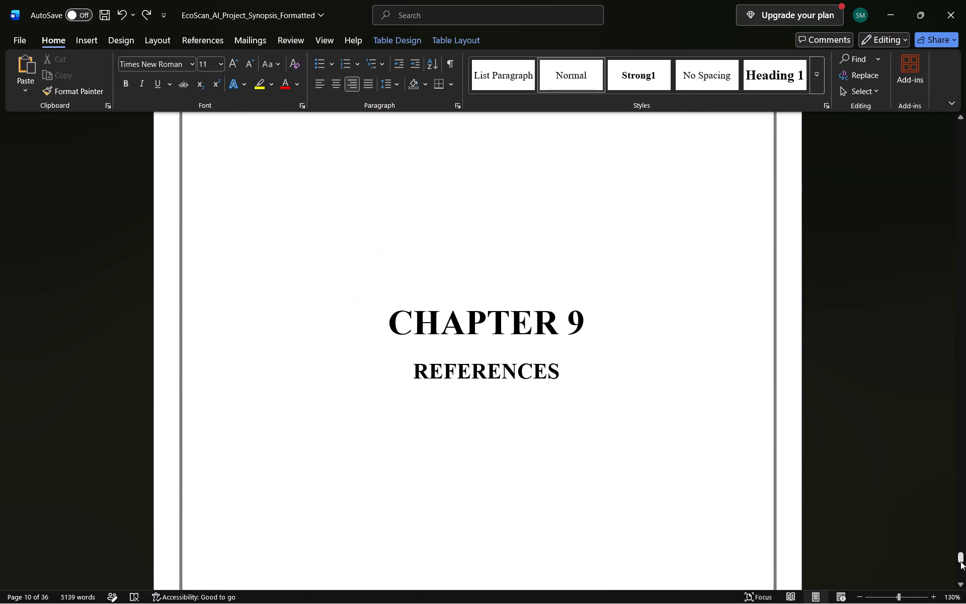
pyautogui.click(960, 561)
pyautogui.click(960, 561)
pyautogui.moveTo(960, 561); pyautogui.dragTo(959, 572)
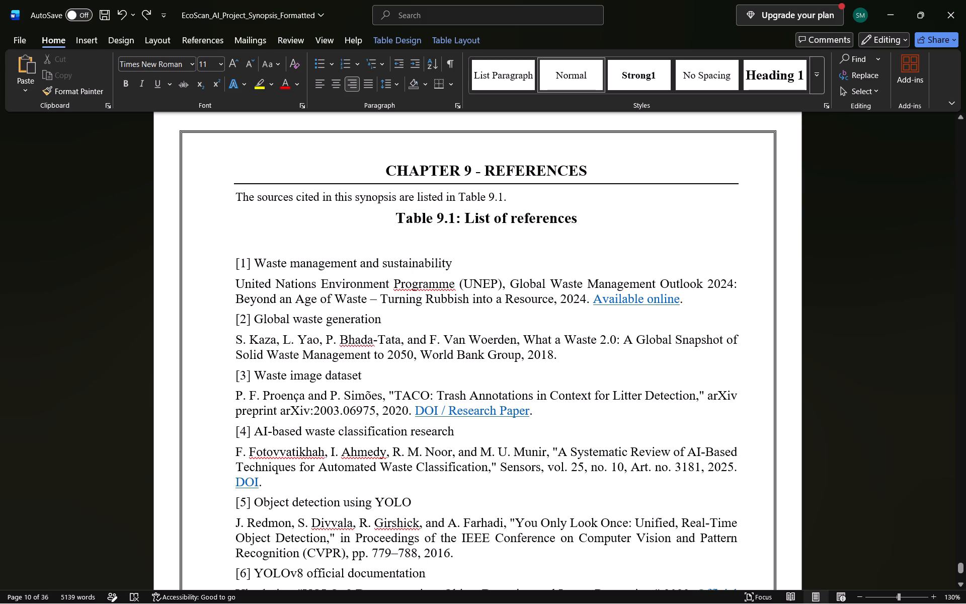
pyautogui.tripleClick(961, 585)
pyautogui.moveTo(961, 585); pyautogui.dragTo(961, 579)
pyautogui.doubleClick(961, 579)
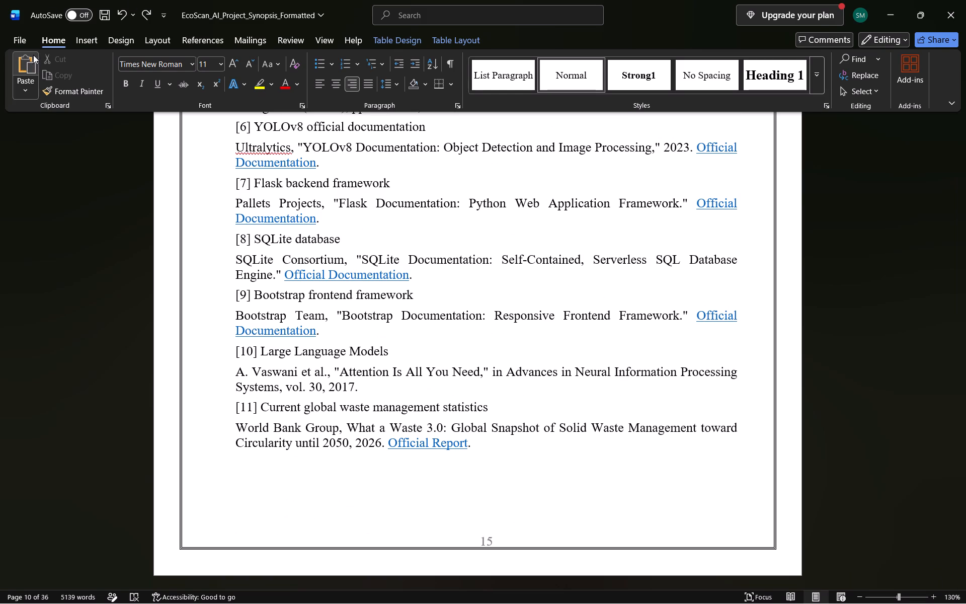
# Save the EcoScan_AI_Project_Synopsis_Formatted document.
pyautogui.click(27, 42)
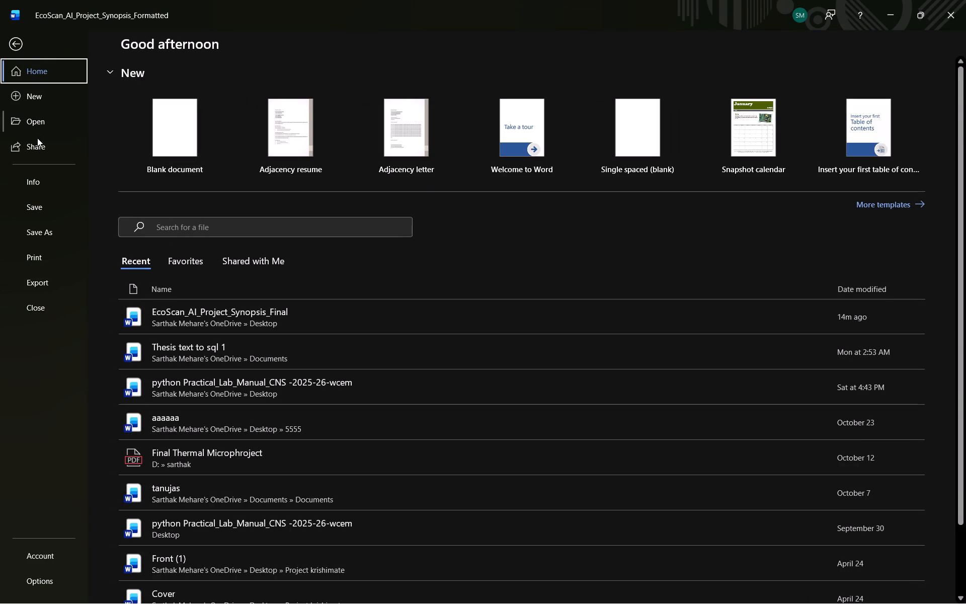
pyautogui.click(36, 207)
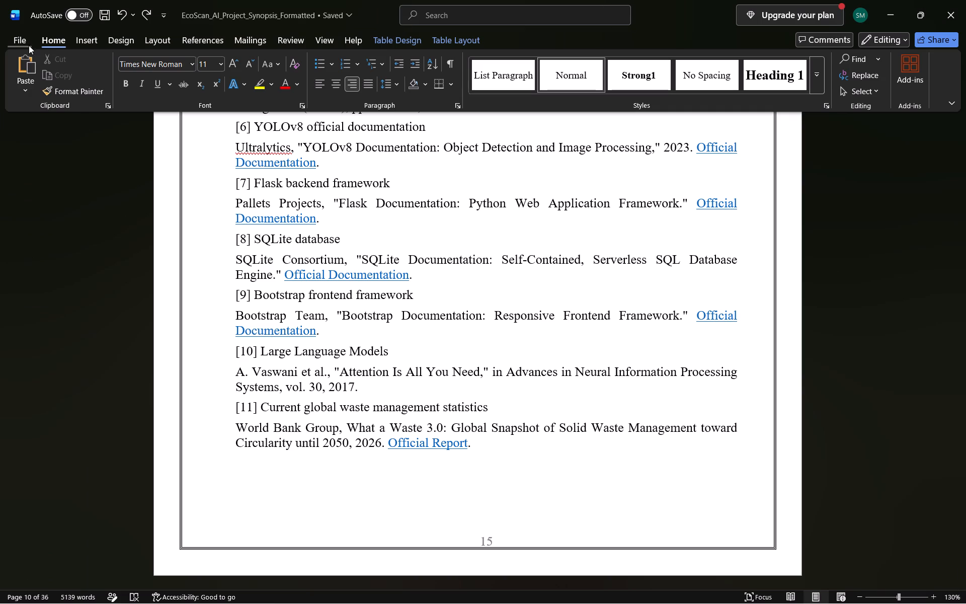
# Start saving a copy of the document to this PC, with New Volume (D:) as the location.
pyautogui.click(28, 43)
pyautogui.click(37, 224)
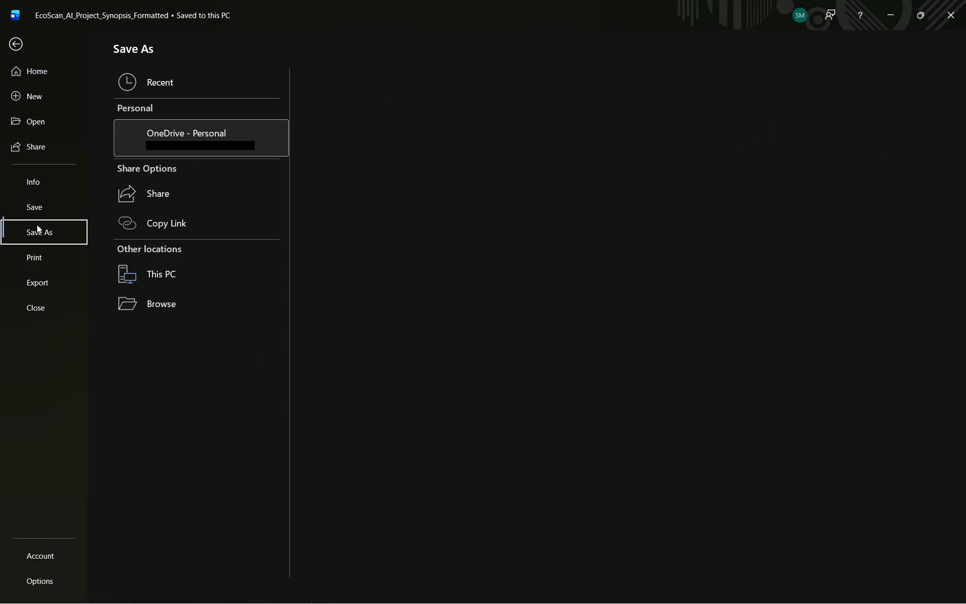
pyautogui.click(166, 280)
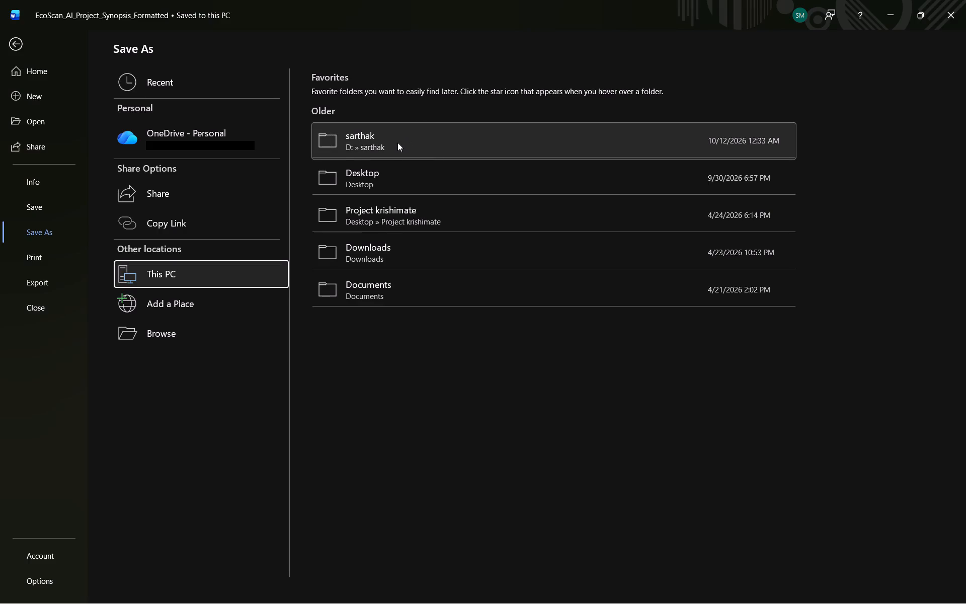
pyautogui.doubleClick(397, 142)
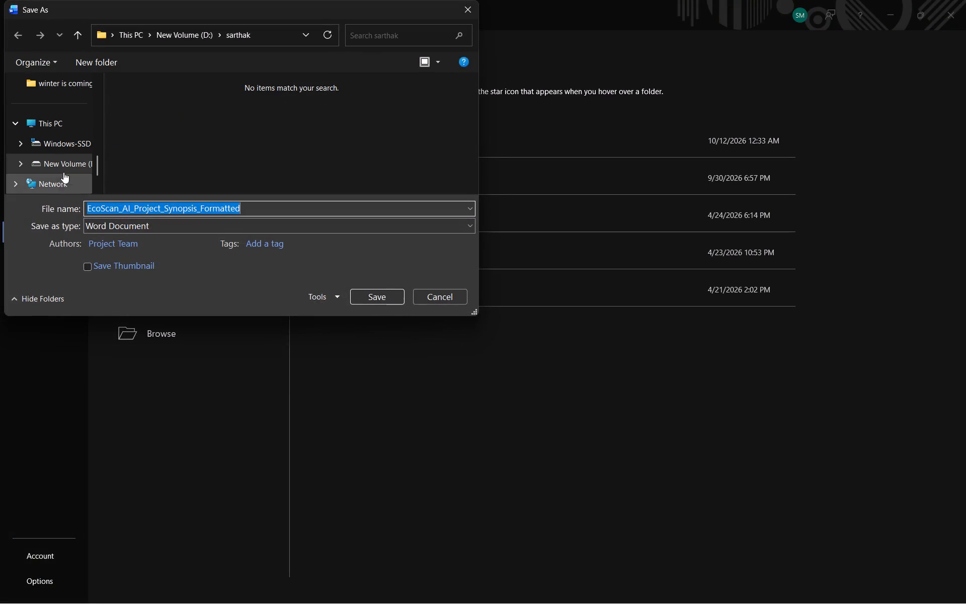
pyautogui.click(67, 130)
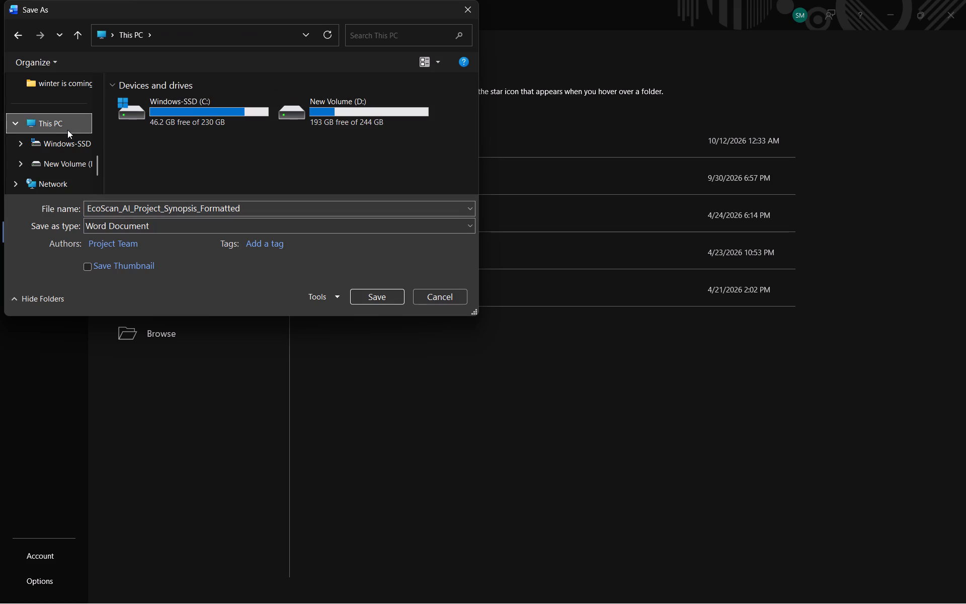
pyautogui.scroll(-1, 51, 175)
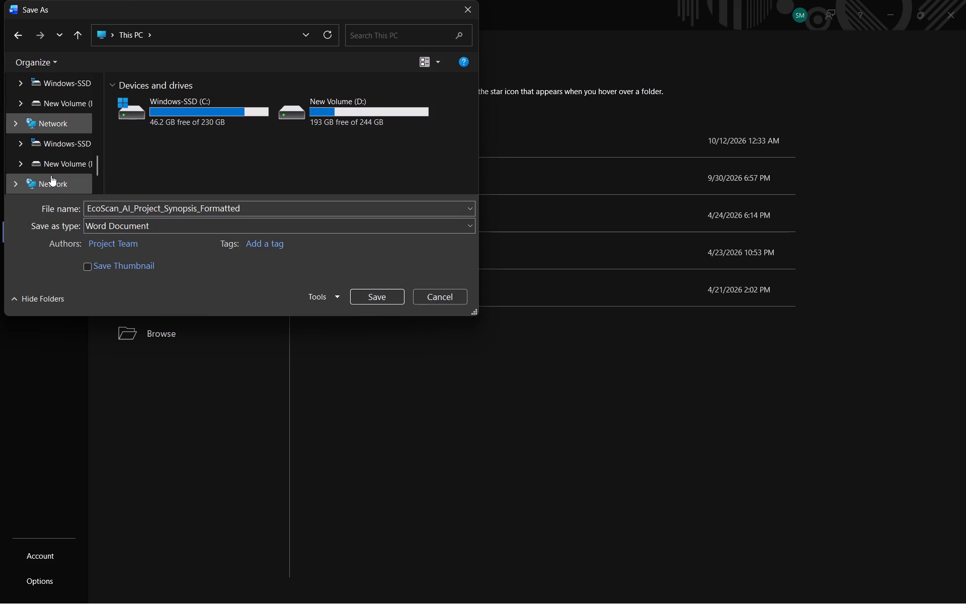
pyautogui.click(56, 108)
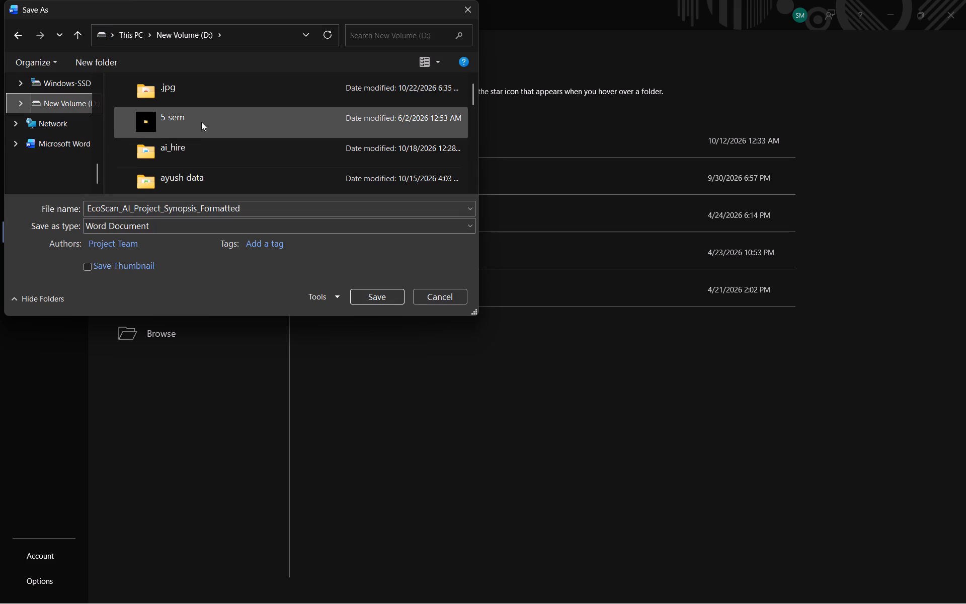
# Examine the folders on New Volume (D:) and inside ayush data as possible locations for the copy.
pyautogui.scroll(-1, 201, 128)
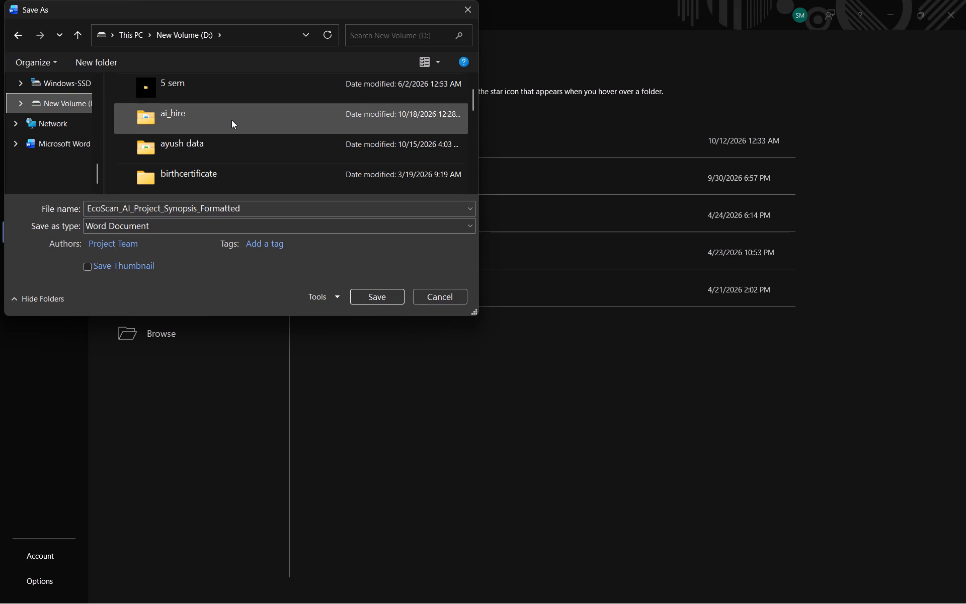
pyautogui.scroll(4, 231, 120)
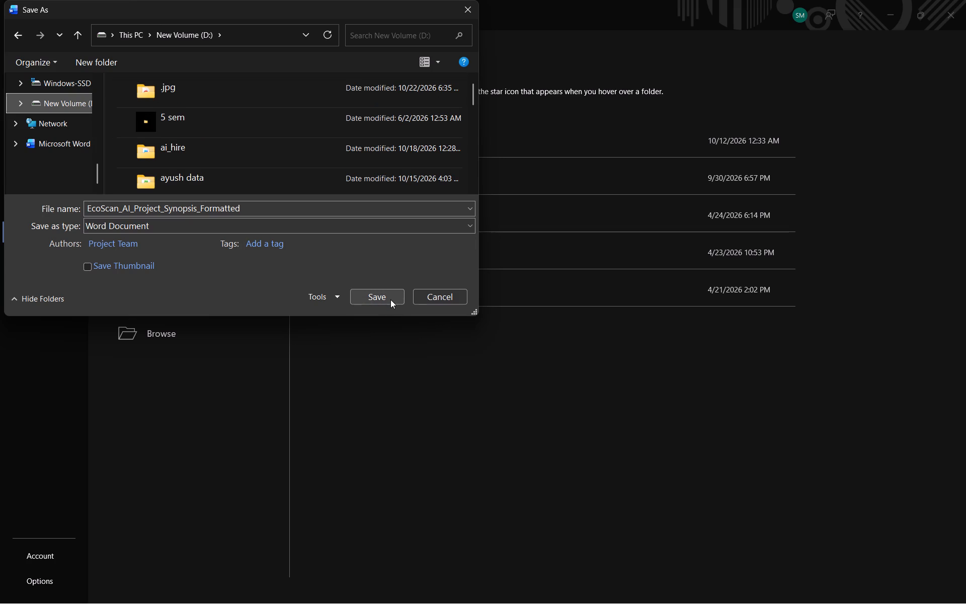
pyautogui.scroll(-4, 323, 158)
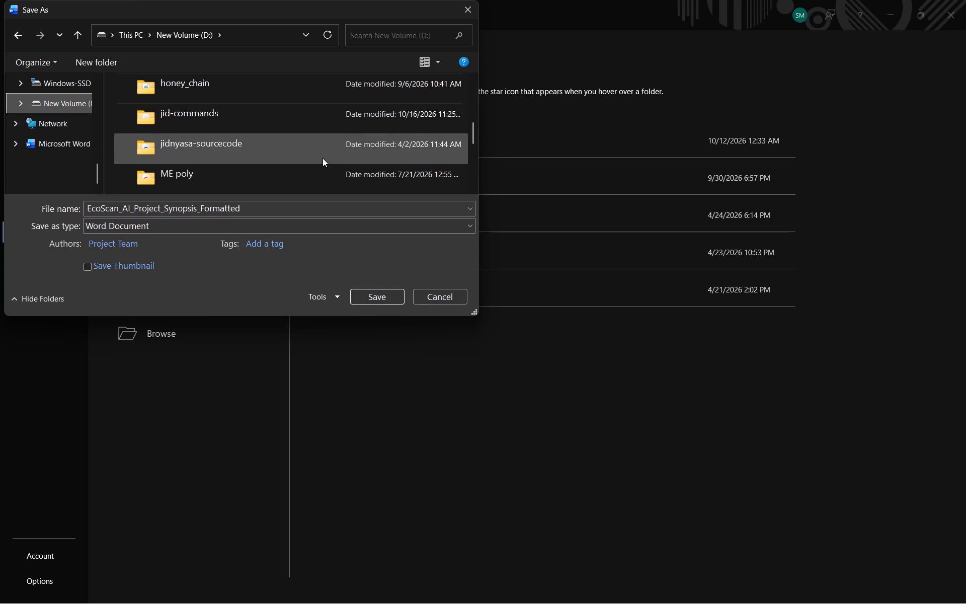
pyautogui.scroll(8, 323, 158)
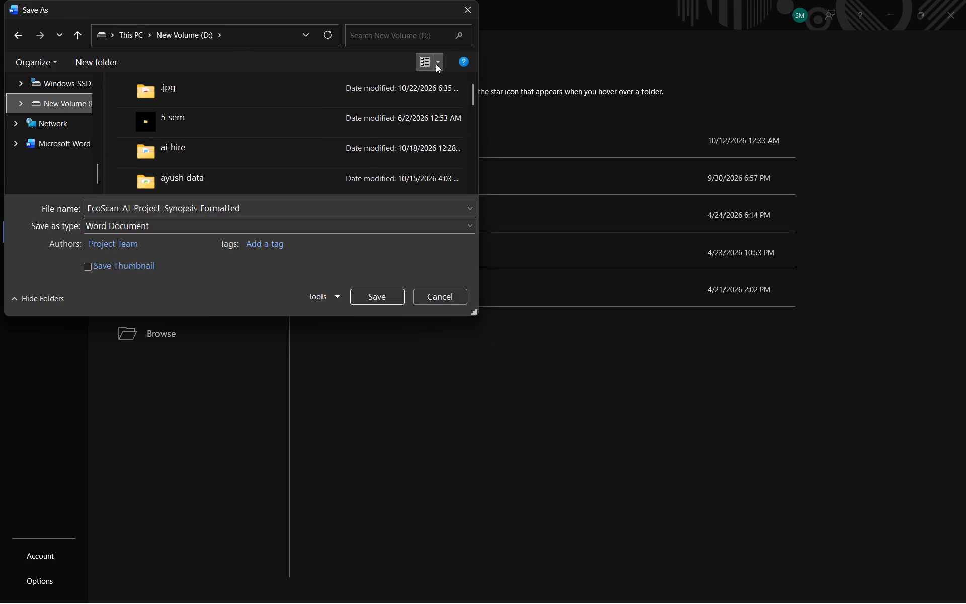
pyautogui.scroll(4, 148, 80)
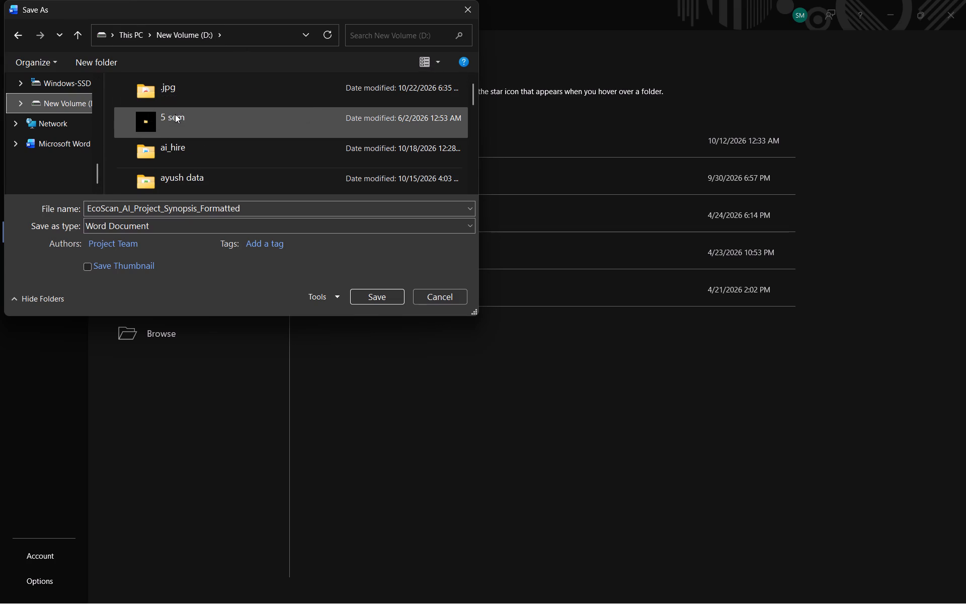
pyautogui.scroll(7, 175, 114)
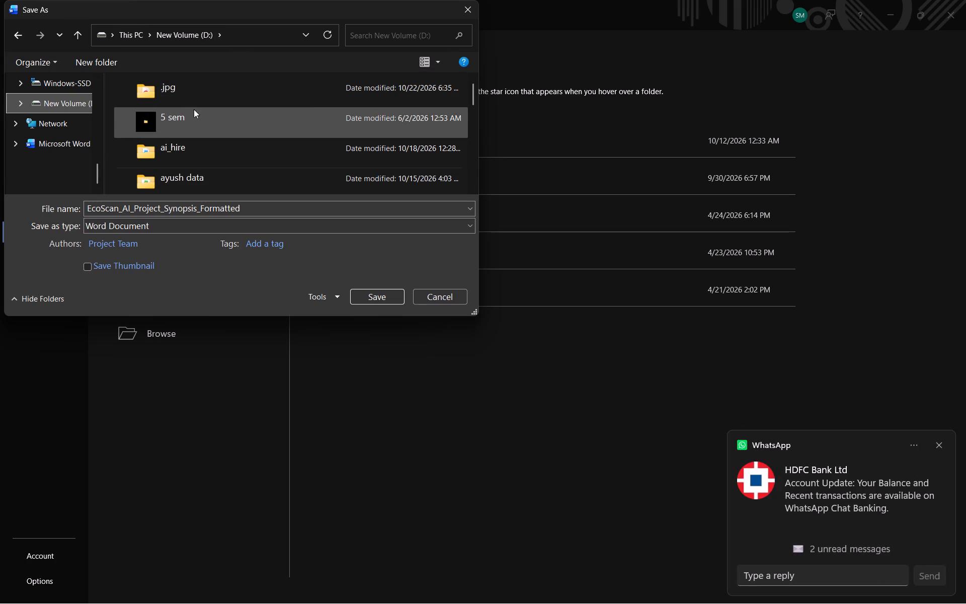
pyautogui.click(184, 175)
pyautogui.doubleClick(184, 175)
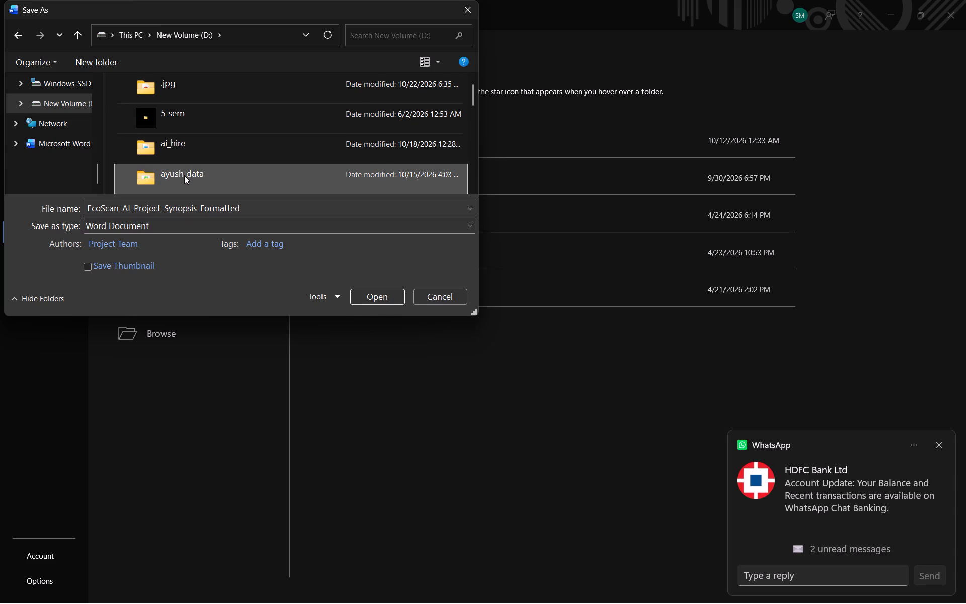
pyautogui.scroll(-4, 184, 175)
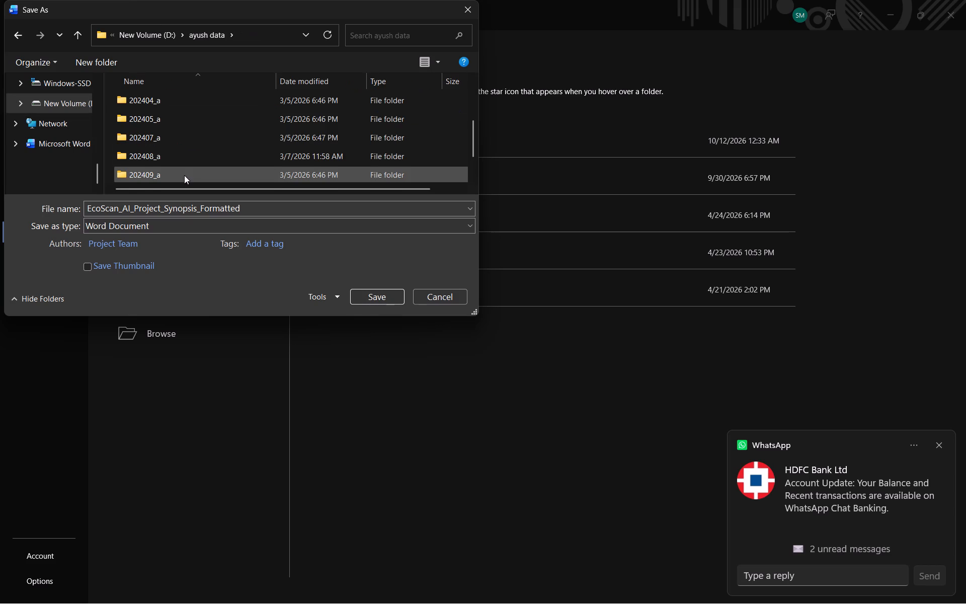
pyautogui.scroll(5, 184, 175)
pyautogui.click(142, 32)
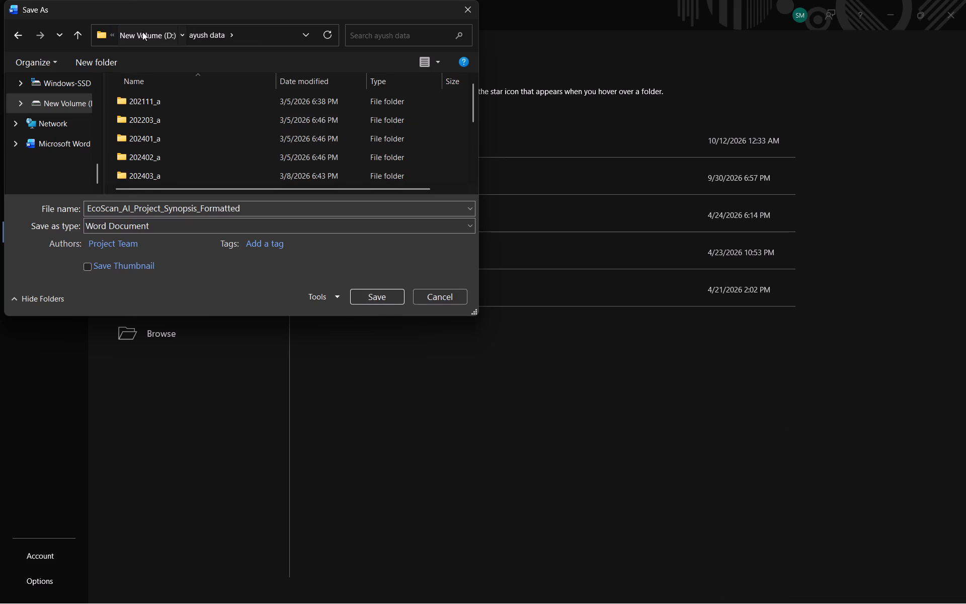
# Save the copy to the Desktop folder as a Word Document named EcoScan_AI_Project_Synopsis_Formatted.
pyautogui.scroll(1, 55, 125)
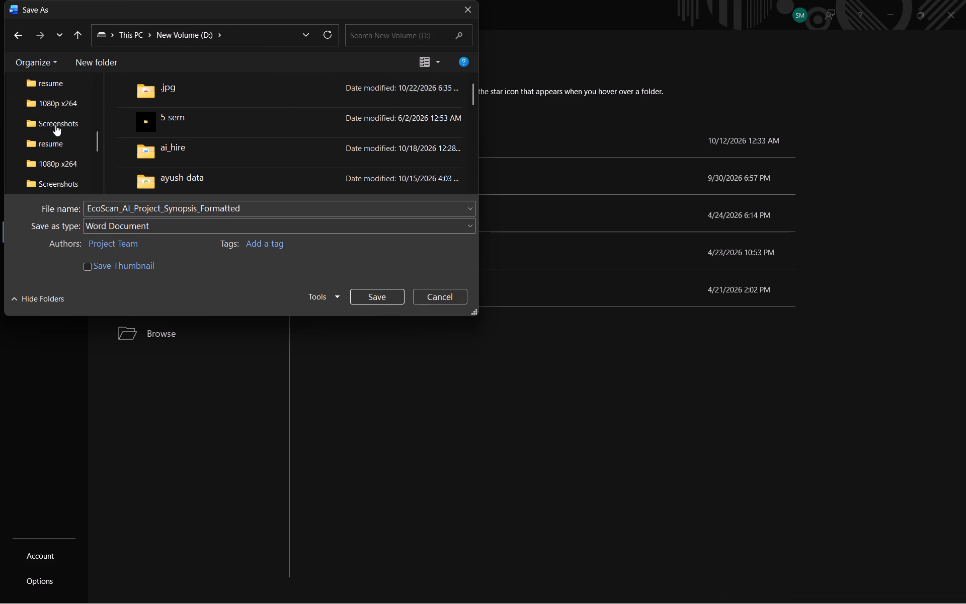
pyautogui.scroll(1, 55, 125)
pyautogui.click(55, 125)
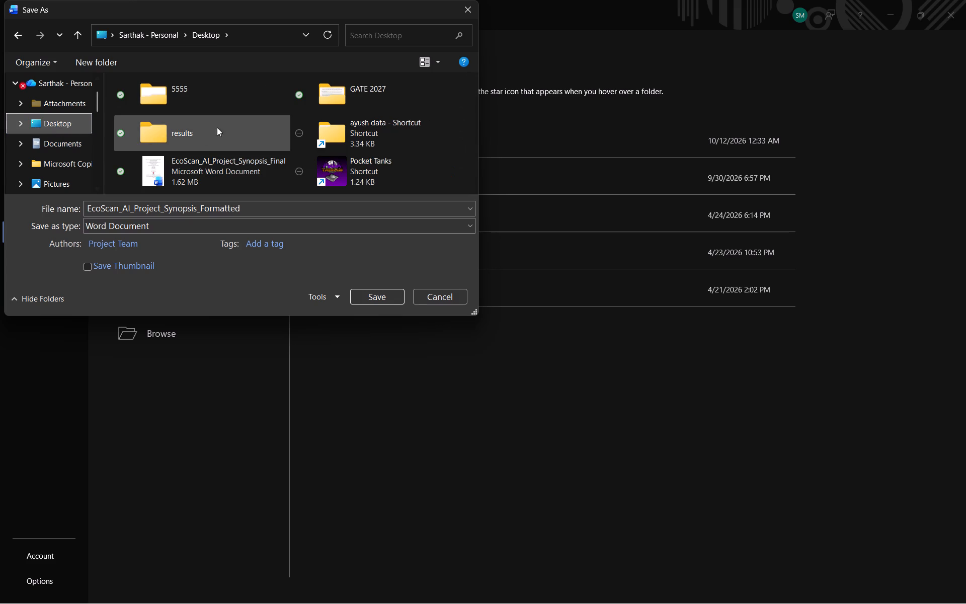
pyautogui.scroll(-1, 222, 125)
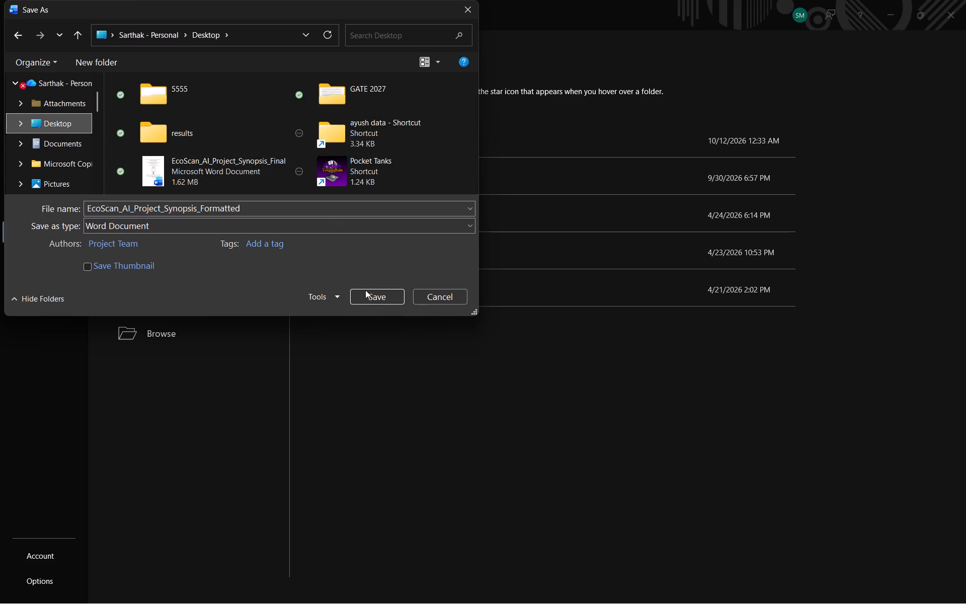
pyautogui.click(374, 300)
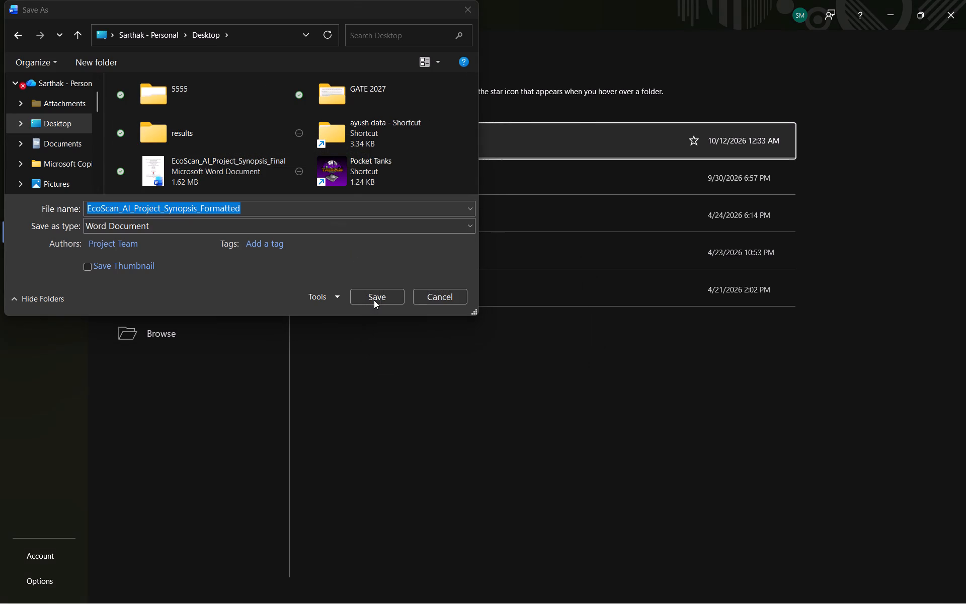
pyautogui.click(374, 300)
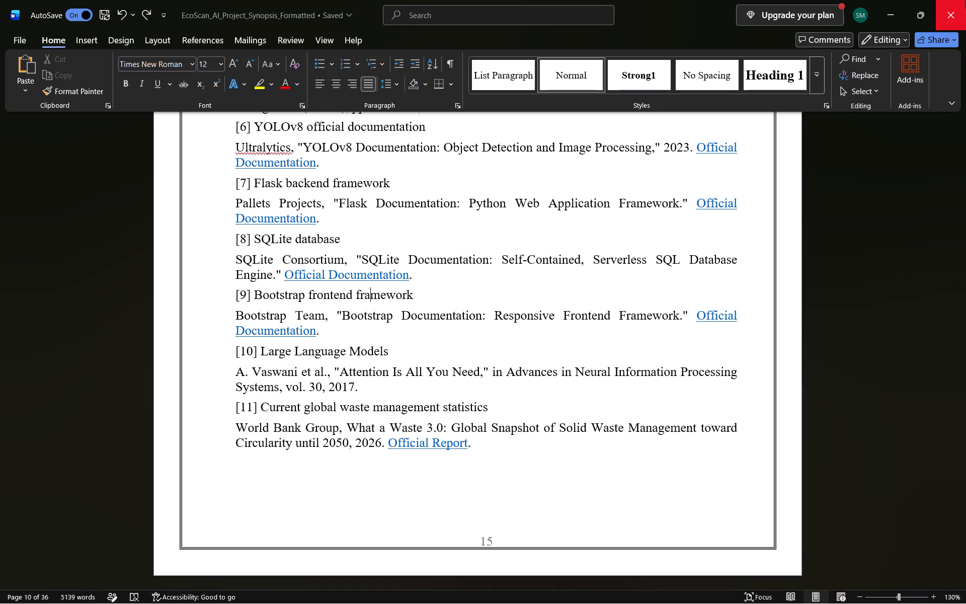
# Close both open synopsis documents, saving the changes to EcoScan_AI_Project_Synopsis_Formatted (1) in the 2026-44 folder.
pyautogui.click(965, 0)
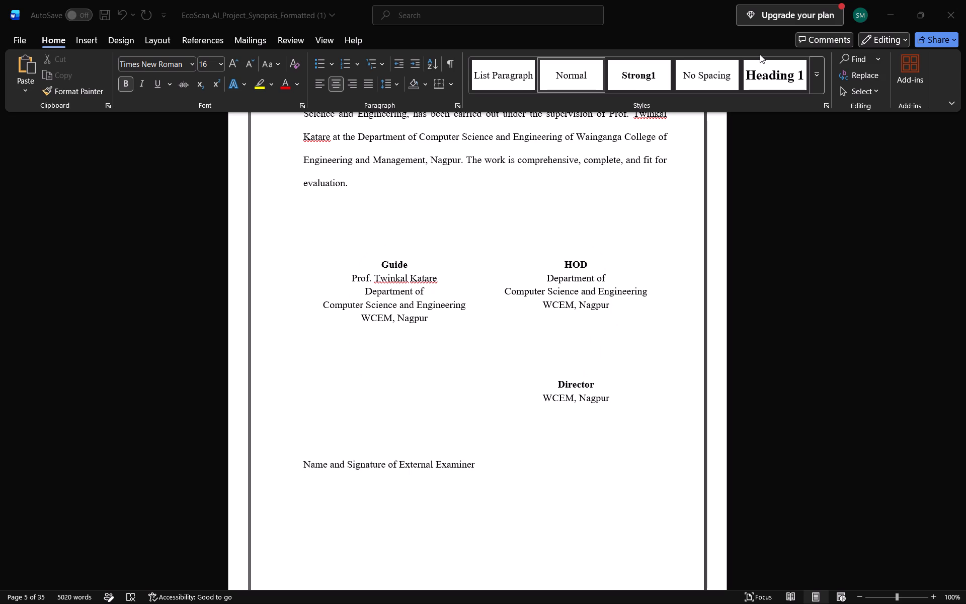
pyautogui.click(965, 1)
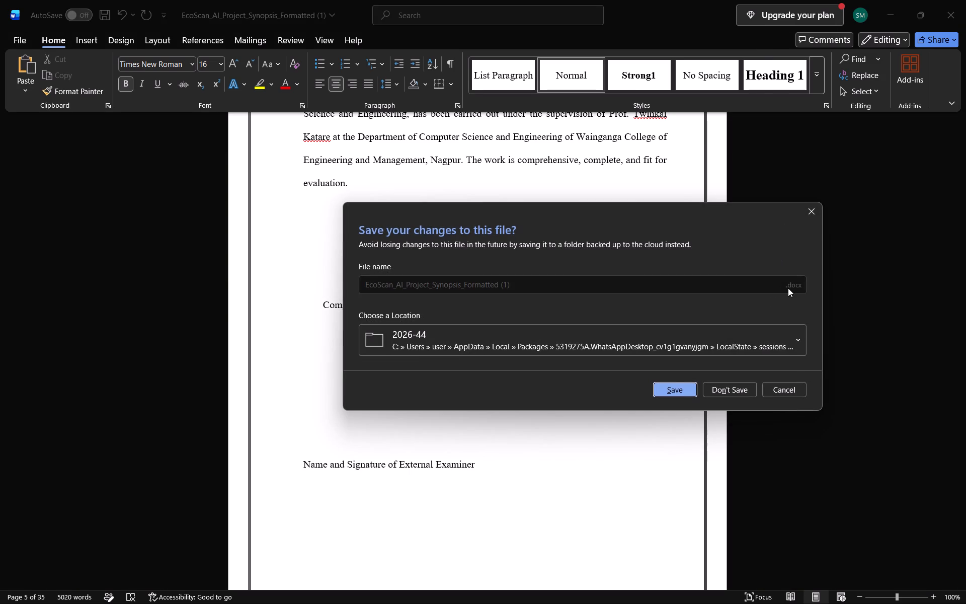
pyautogui.click(674, 386)
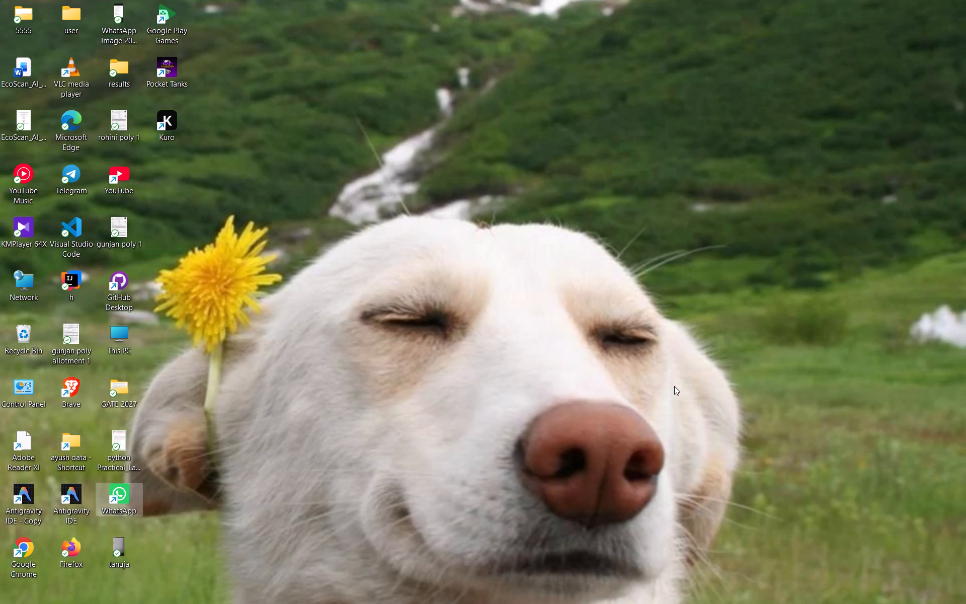
# Open the Windows power options for shutting down the computer.
pyautogui.press('z')
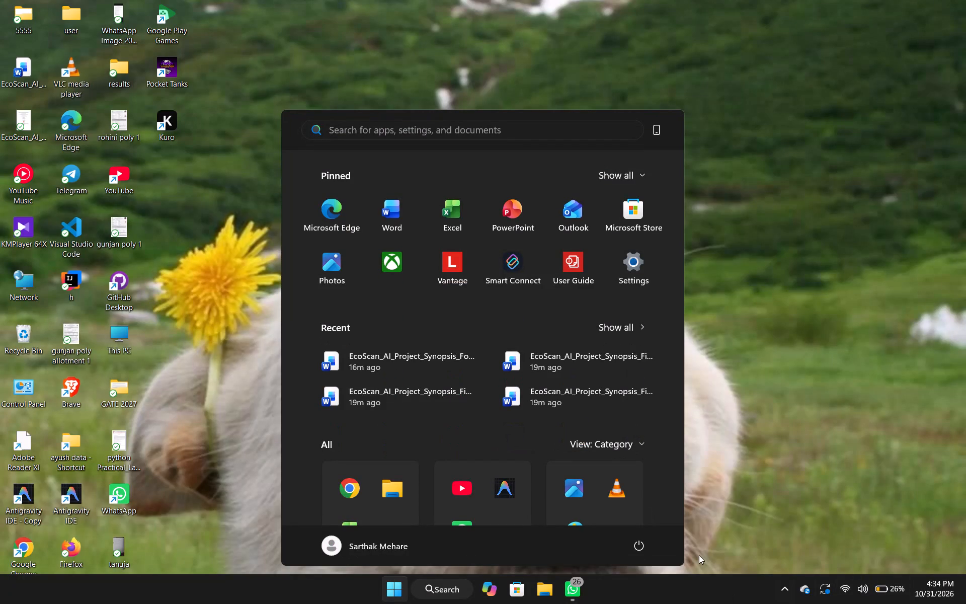
pyautogui.click(641, 553)
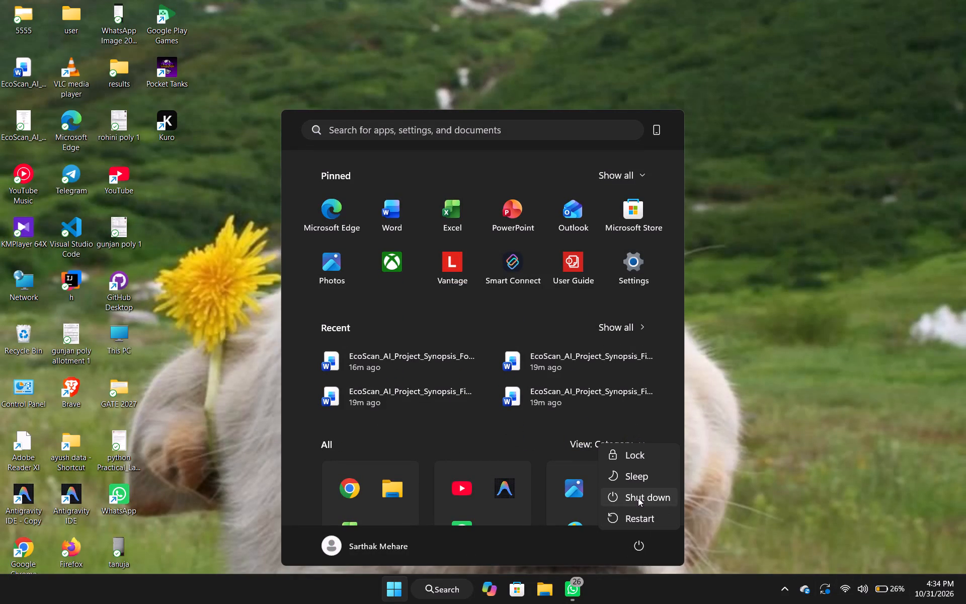